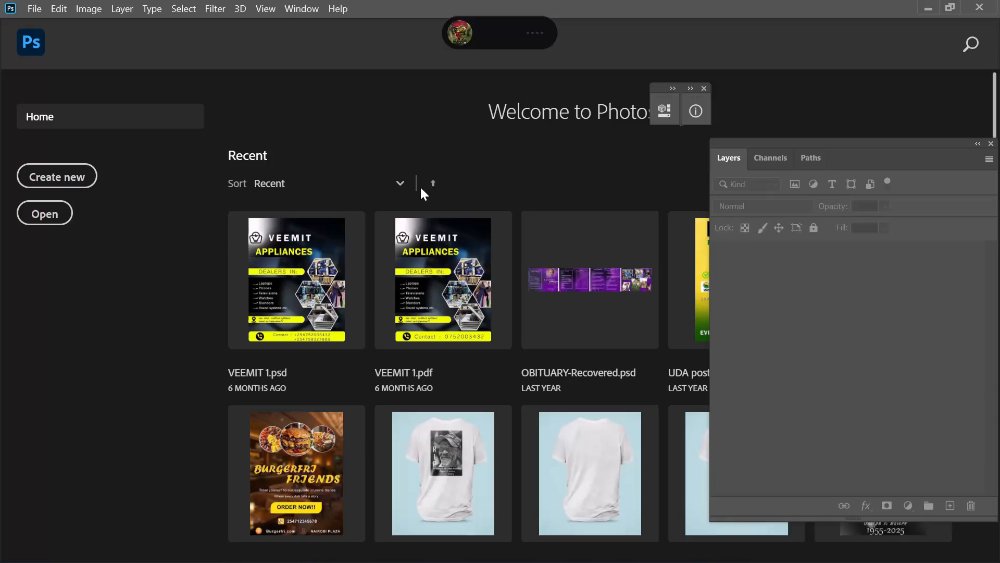
Start creating a new document to bring up its settings.
click(420, 187)
click(65, 178)
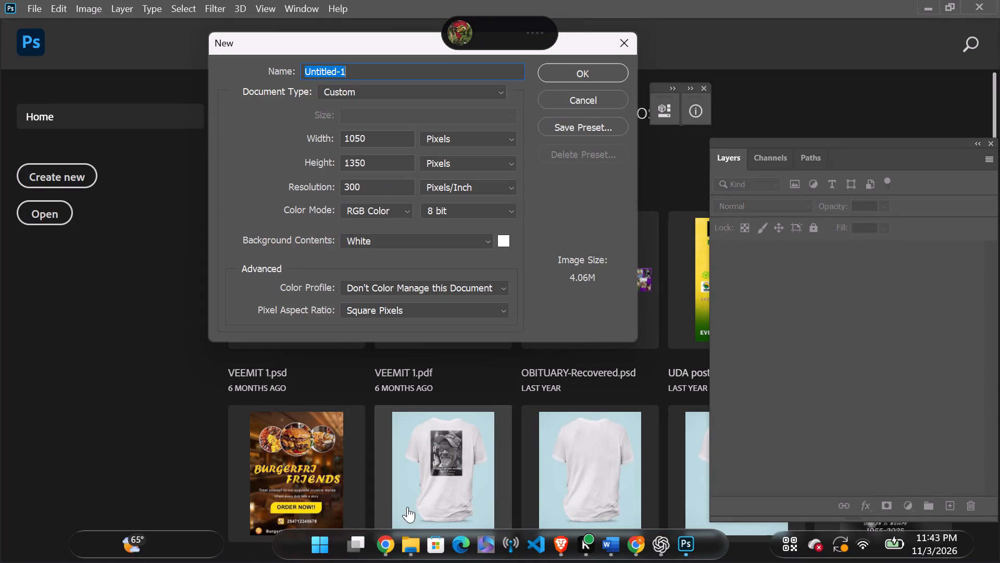
click(380, 548)
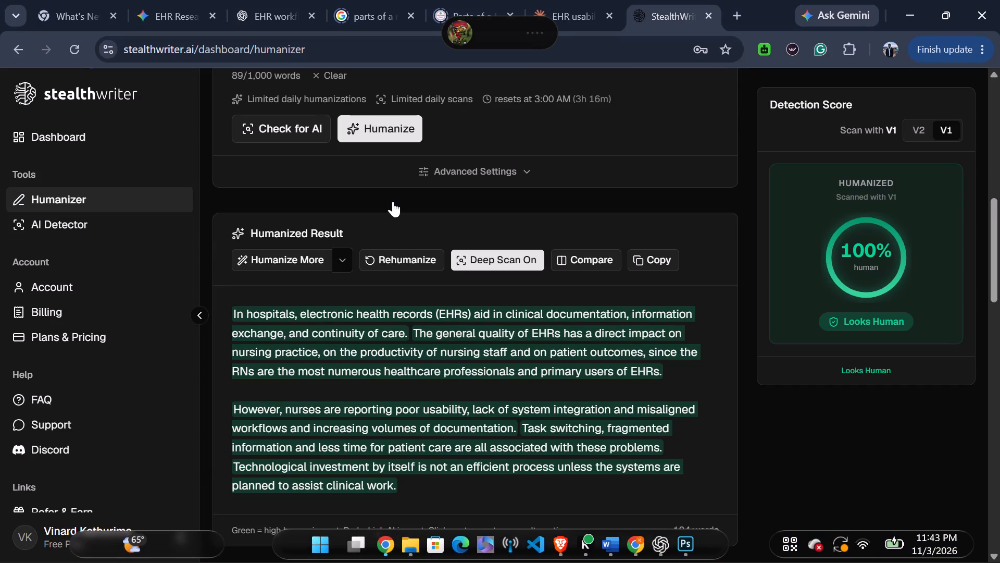
click(279, 0)
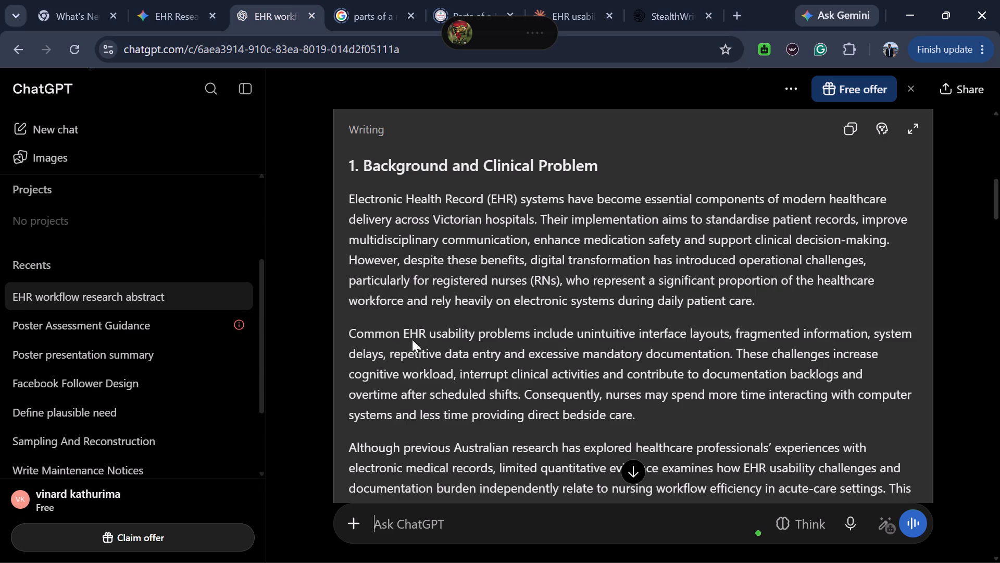
scroll(413, 327, up, 2)
scroll(411, 321, down, 6)
scroll(445, 471, down, 4)
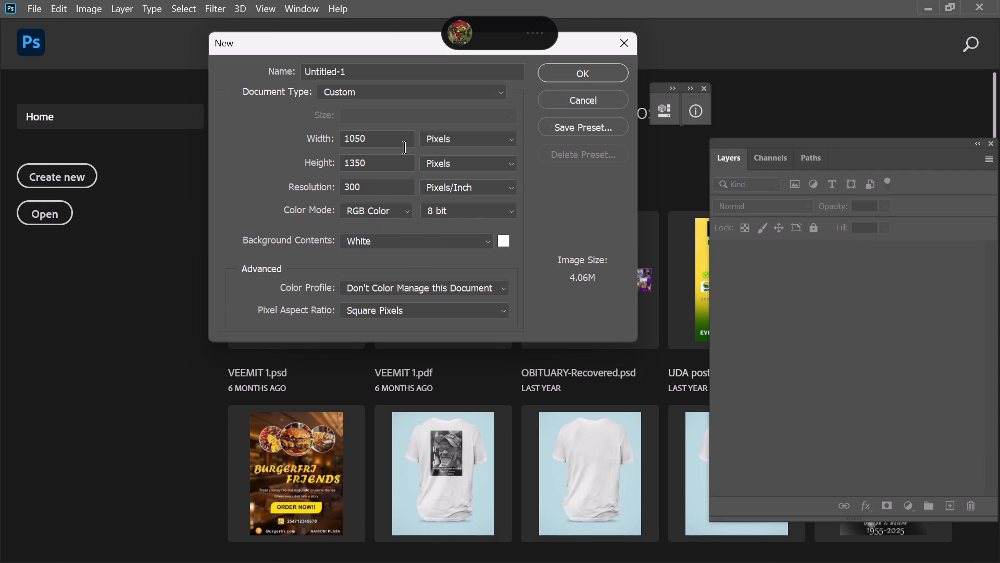
click(512, 137)
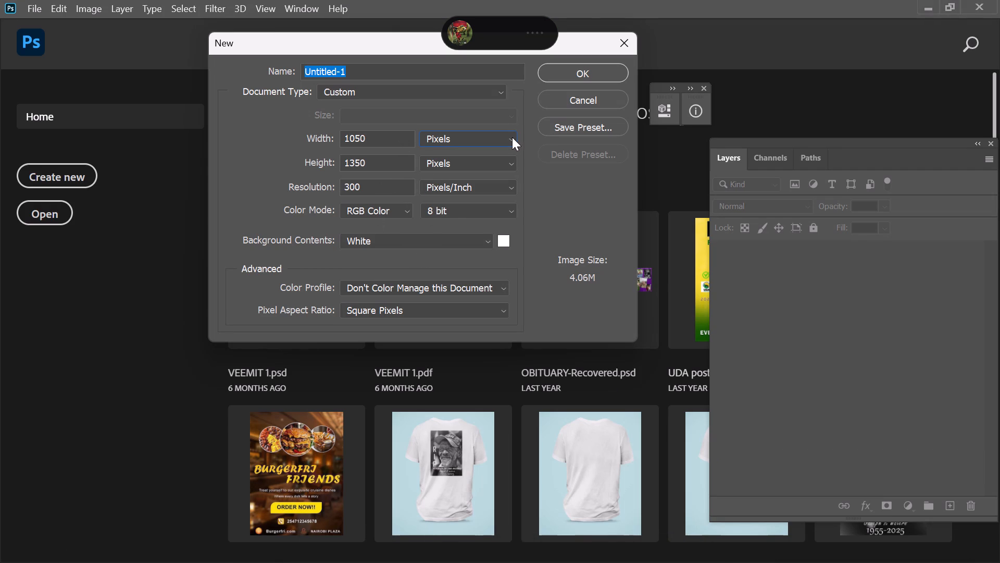
click(512, 137)
click(512, 137)
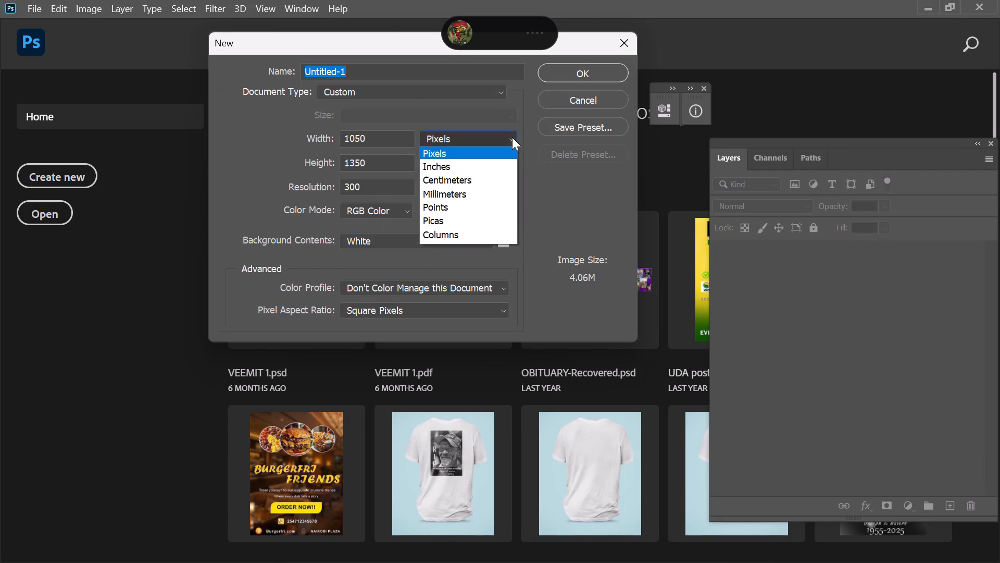
click(356, 67)
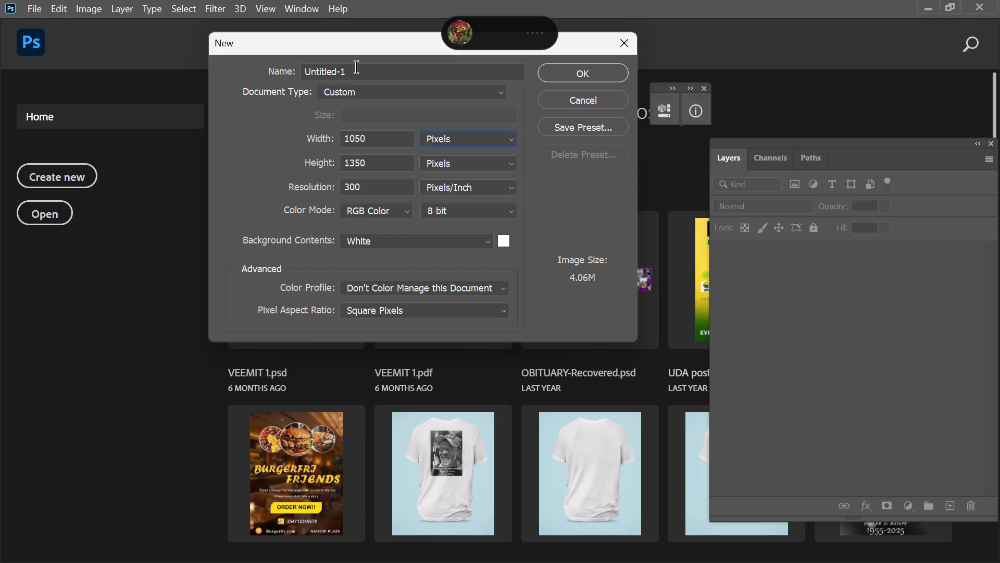
triple_click(356, 67)
triple_click(356, 67)
triple_click(356, 67)
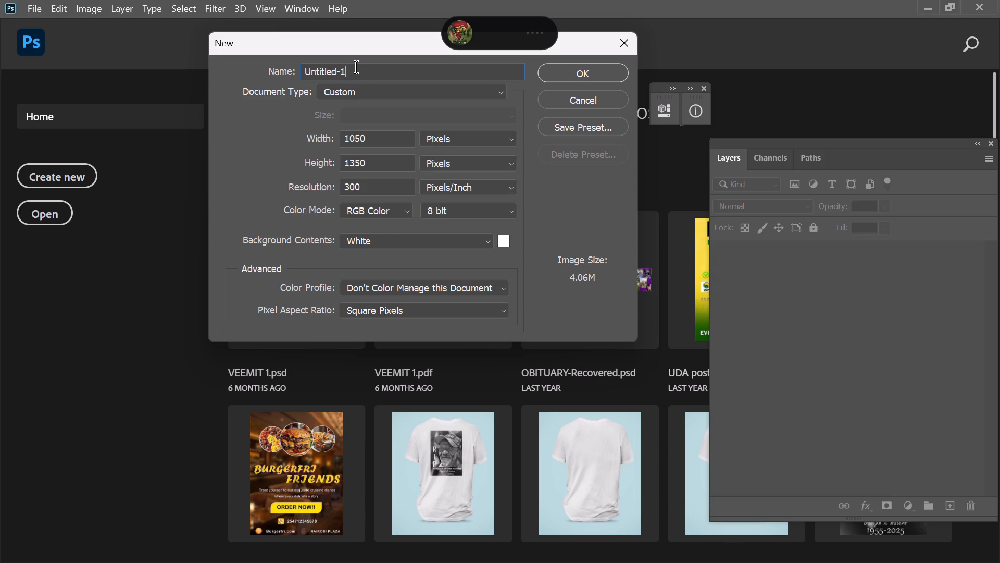
click(356, 67)
drag(356, 73, 300, 69)
key(BackSpace)
text(po)
text(ster)
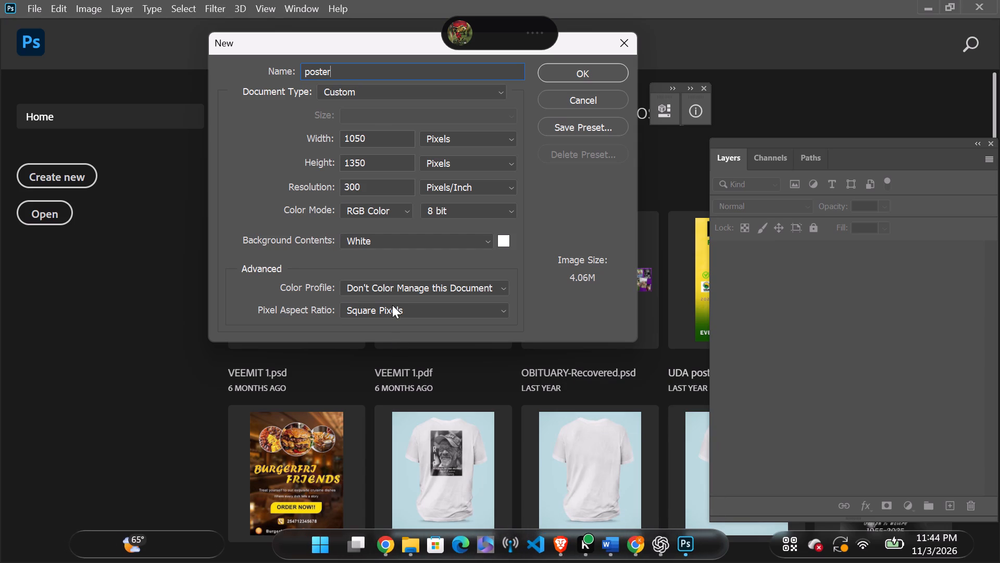
click(364, 64)
key(space)
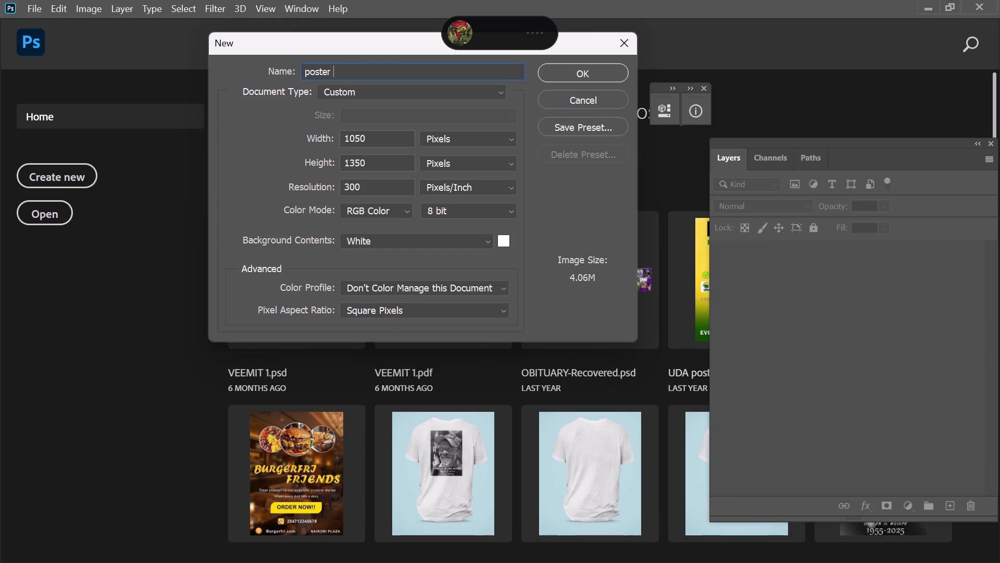
Set the new document's width and height units to millimeters.
click(501, 115)
click(507, 118)
click(507, 138)
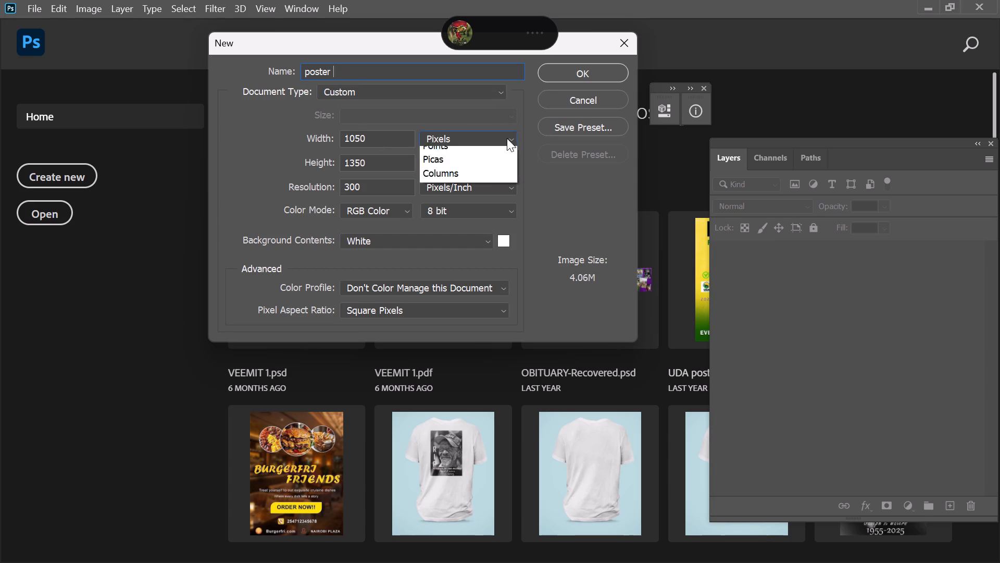
click(463, 193)
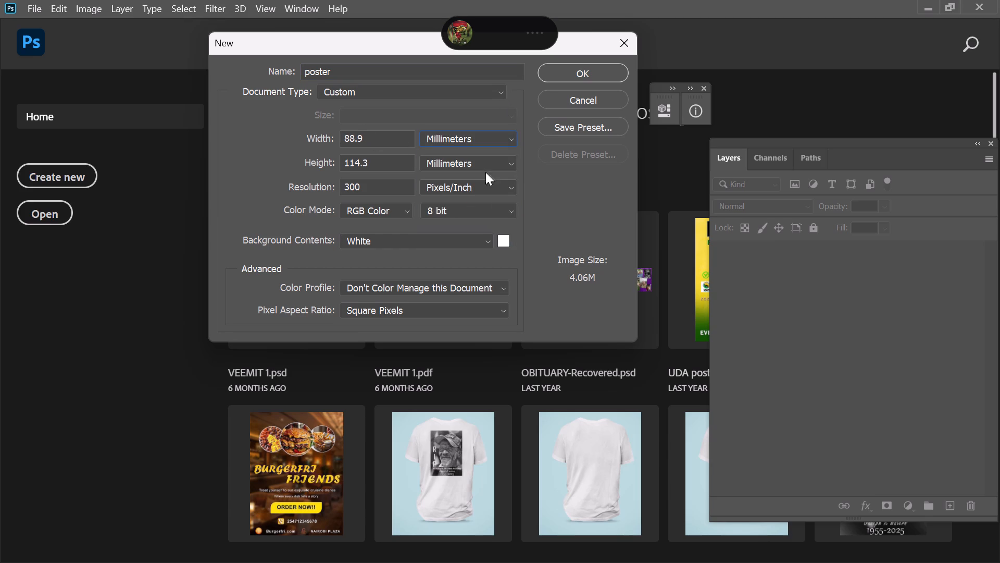
click(494, 166)
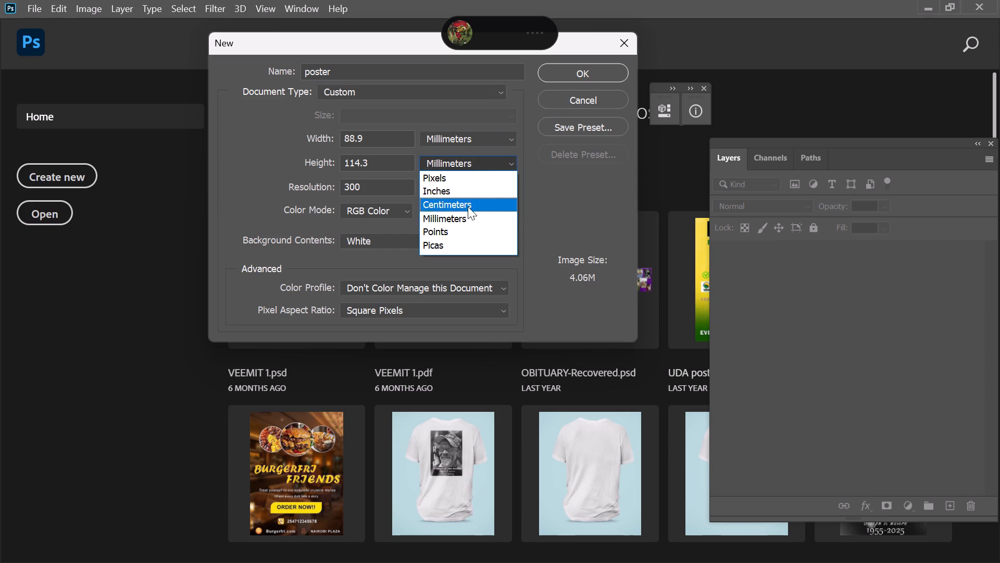
click(464, 213)
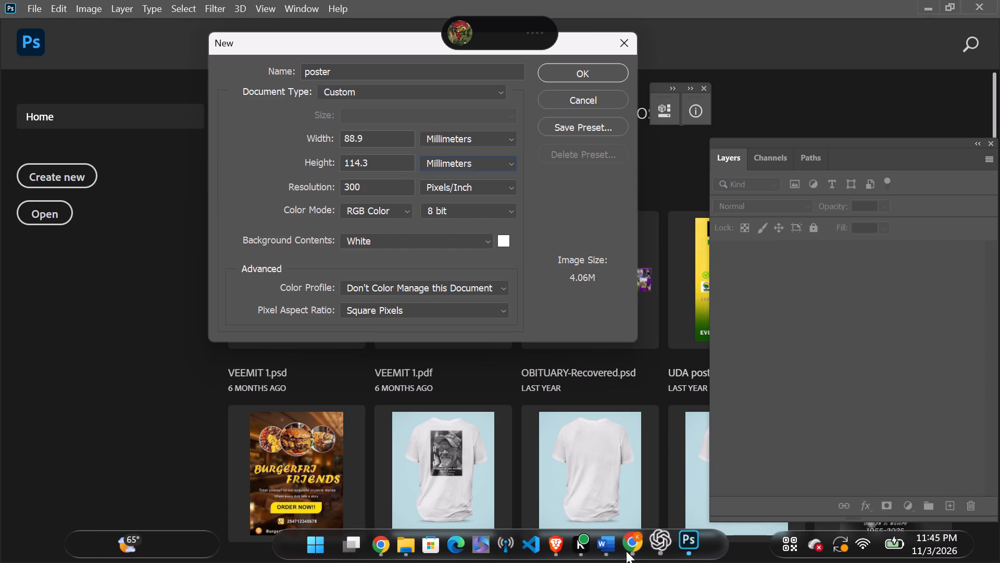
Recheck the recommended poster width and height in the ChatGPT reply in Chrome, and return to Photoshop's new document settings.
click(384, 548)
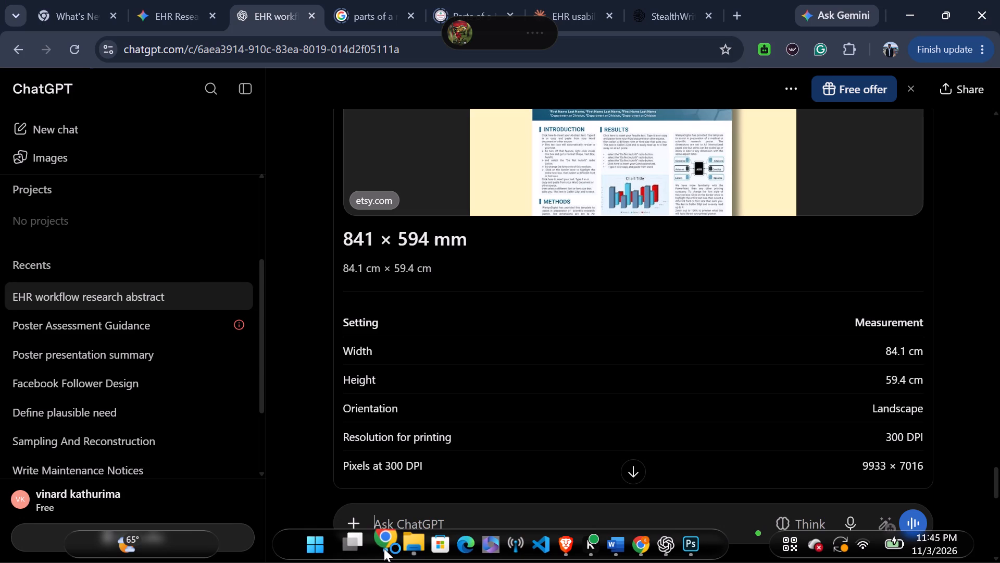
click(384, 548)
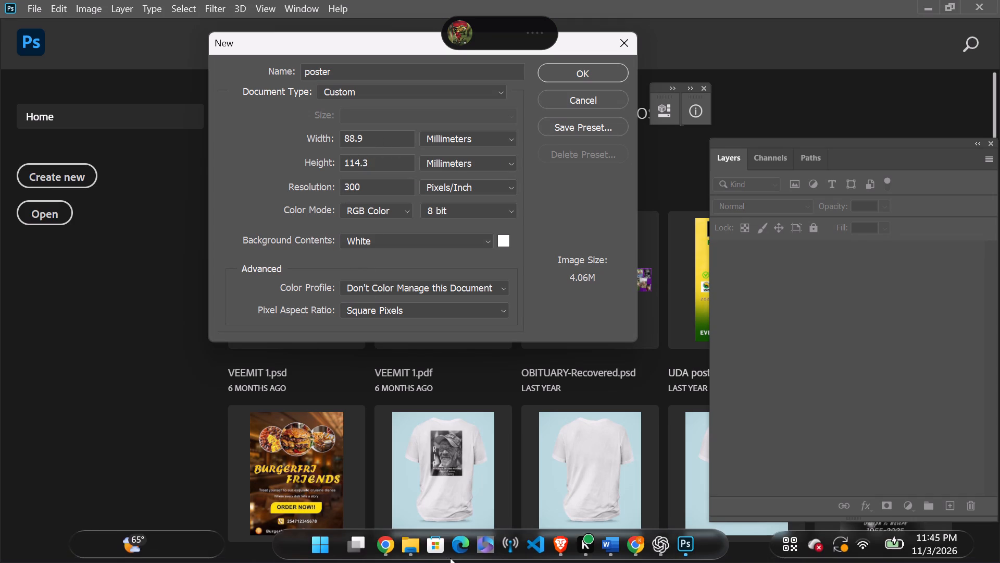
click(386, 549)
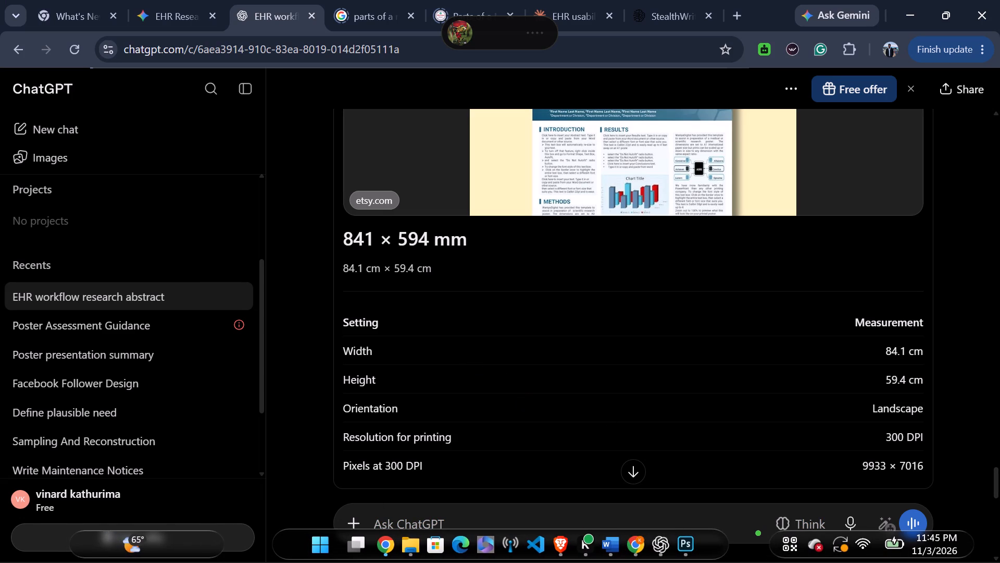
click(690, 550)
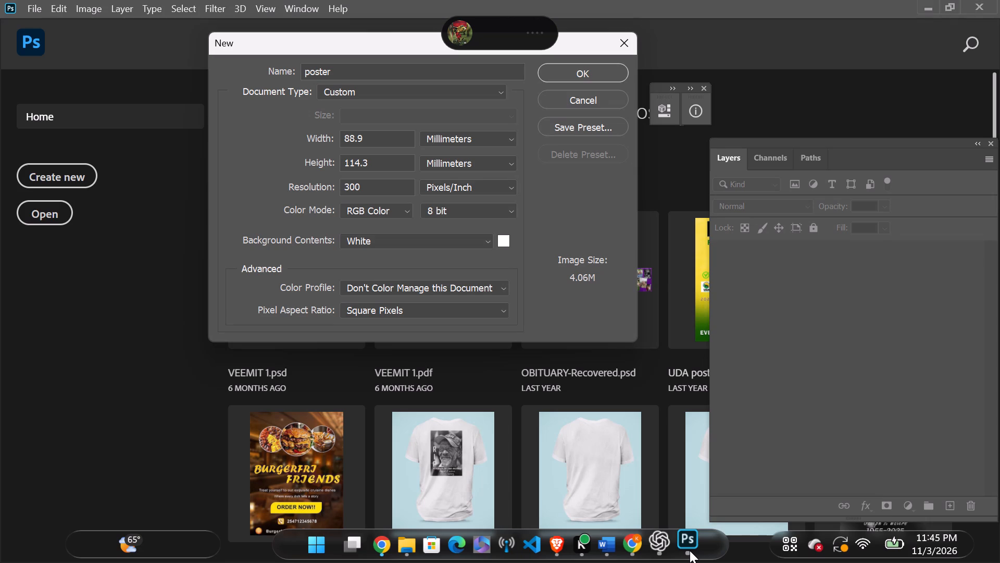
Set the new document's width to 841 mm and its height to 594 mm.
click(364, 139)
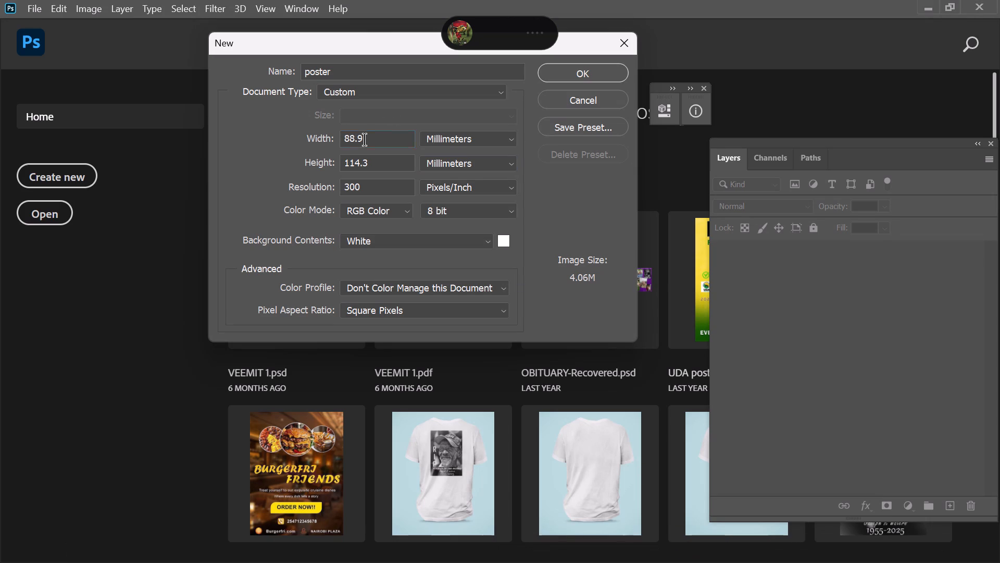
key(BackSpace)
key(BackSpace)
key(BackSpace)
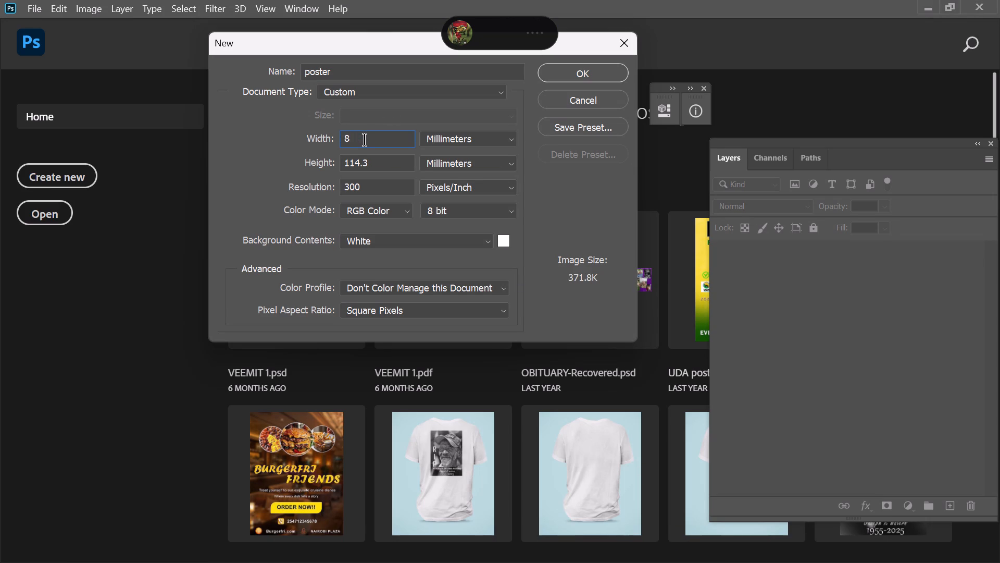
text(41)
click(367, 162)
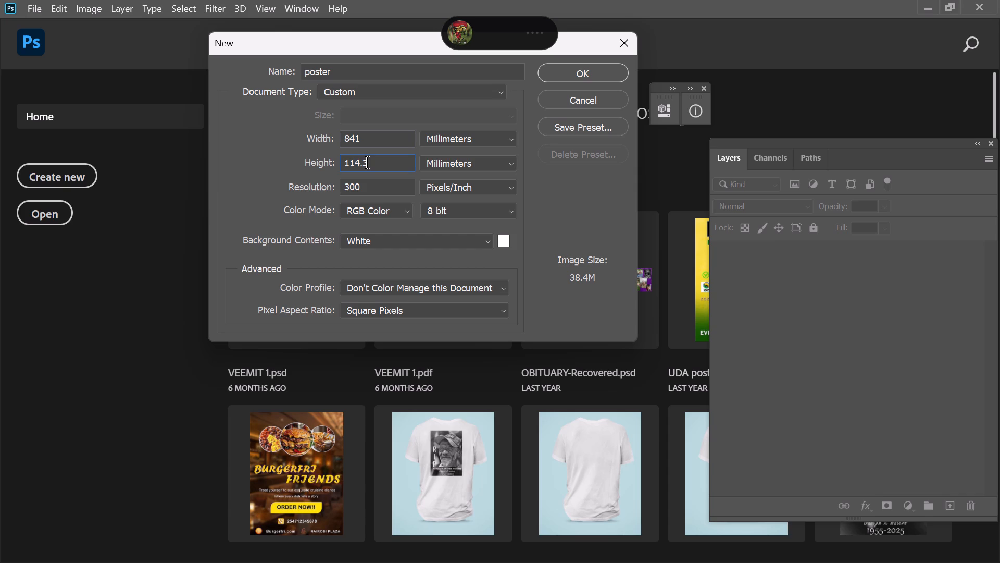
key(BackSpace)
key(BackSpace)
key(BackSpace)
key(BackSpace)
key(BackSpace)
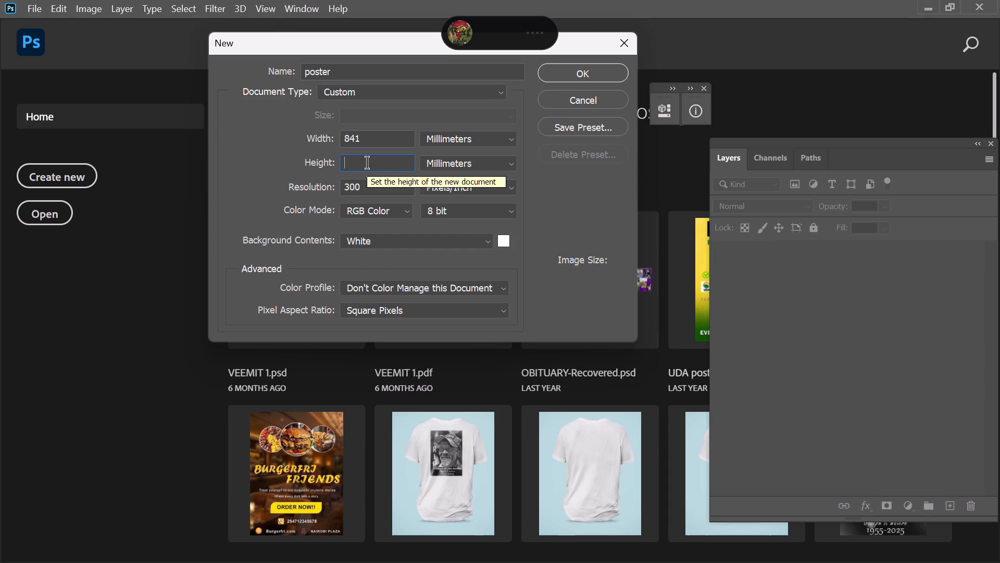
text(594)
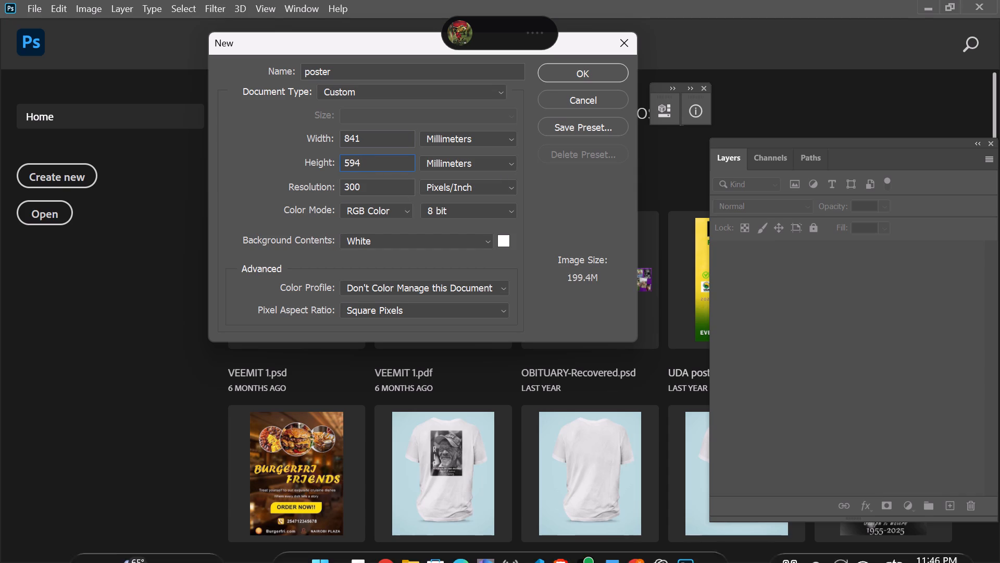
click(389, 544)
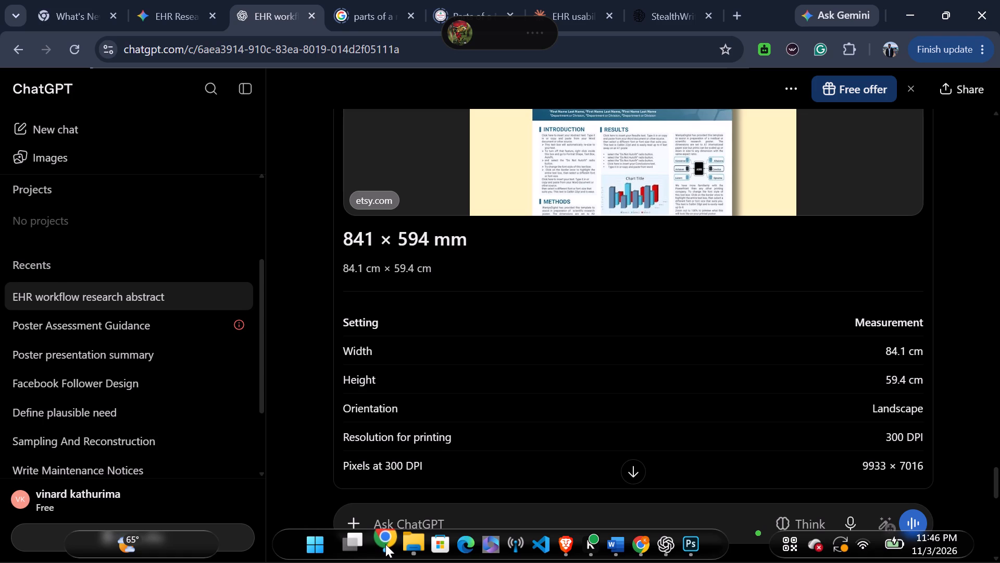
click(385, 544)
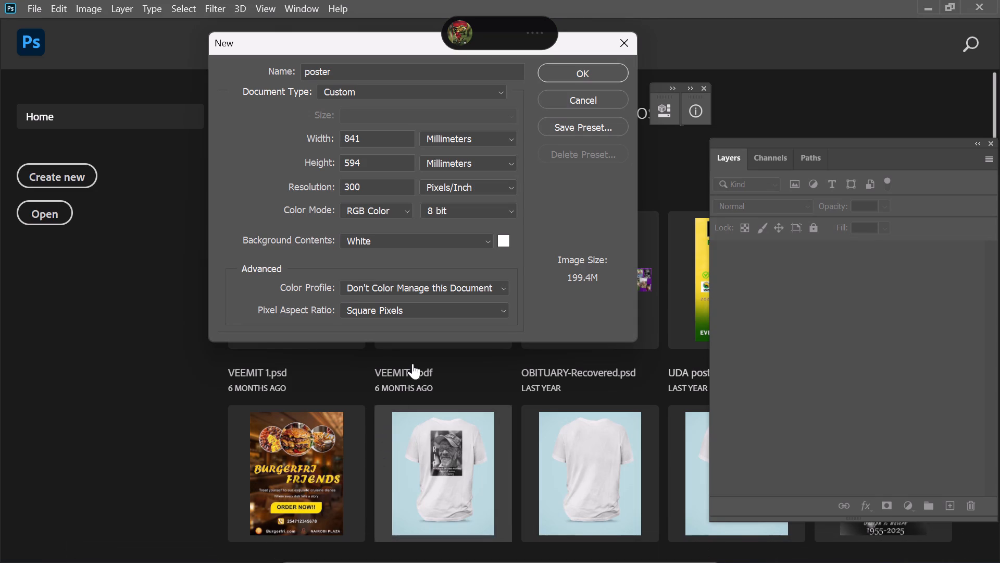
click(443, 306)
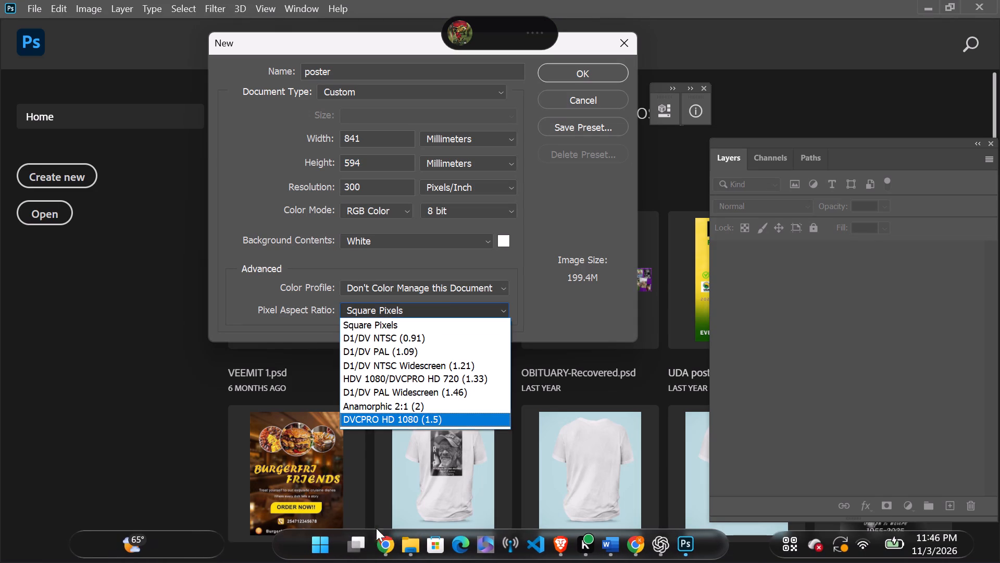
click(381, 543)
click(381, 543)
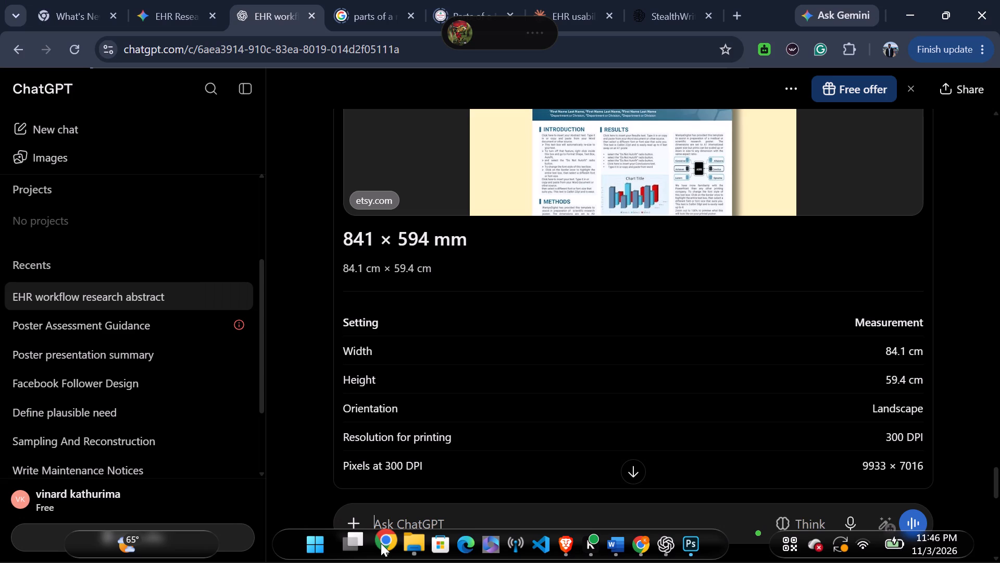
click(381, 543)
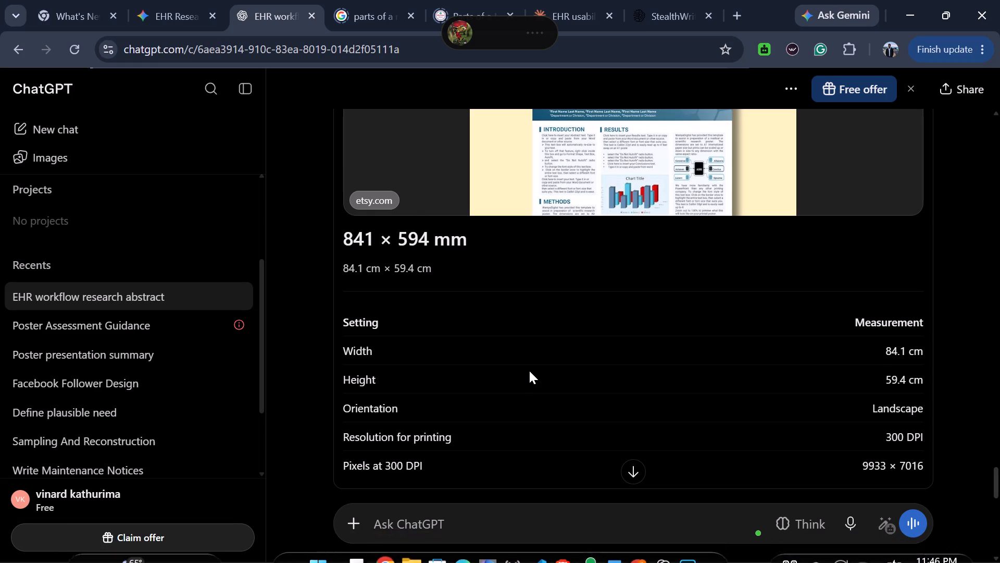
scroll(529, 371, down, 4)
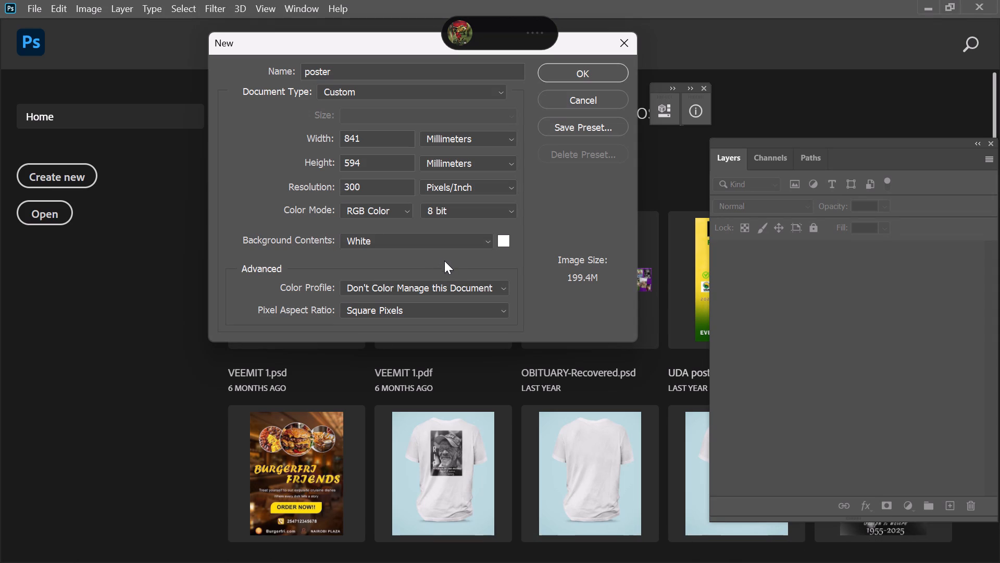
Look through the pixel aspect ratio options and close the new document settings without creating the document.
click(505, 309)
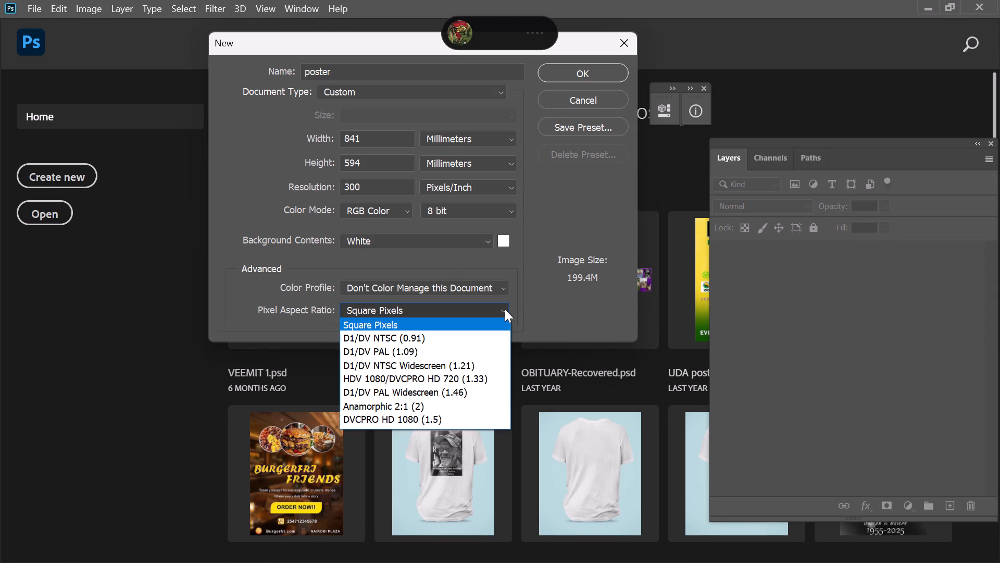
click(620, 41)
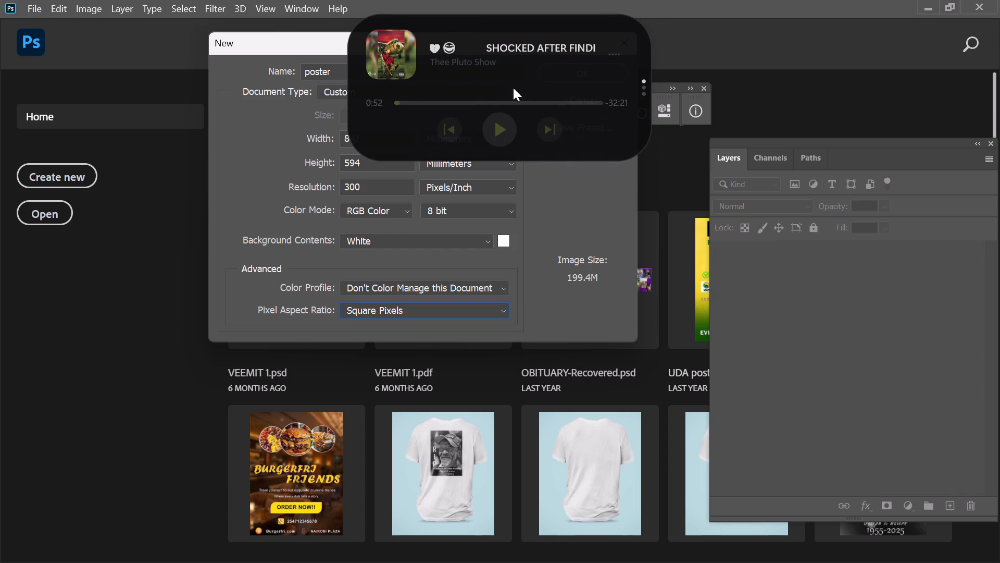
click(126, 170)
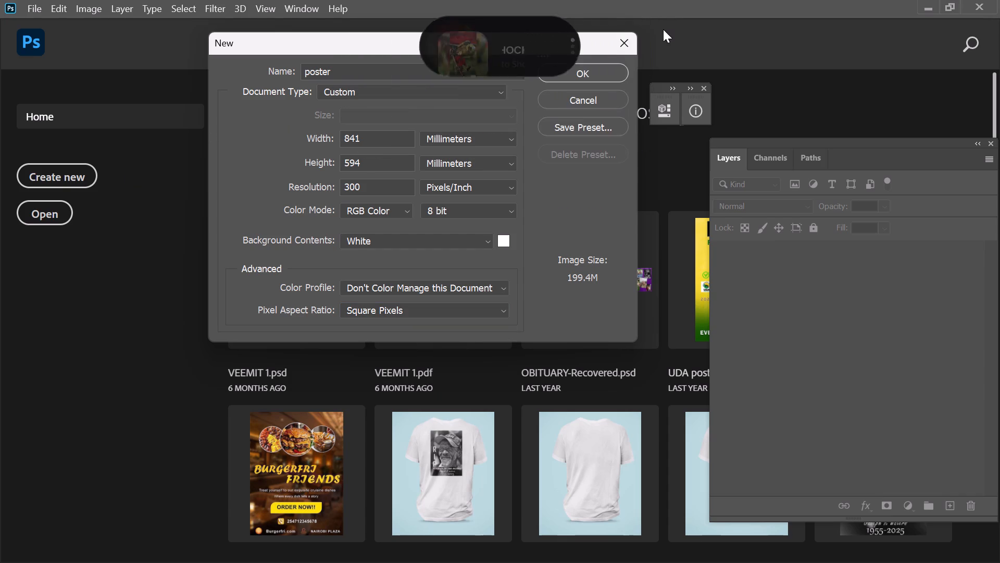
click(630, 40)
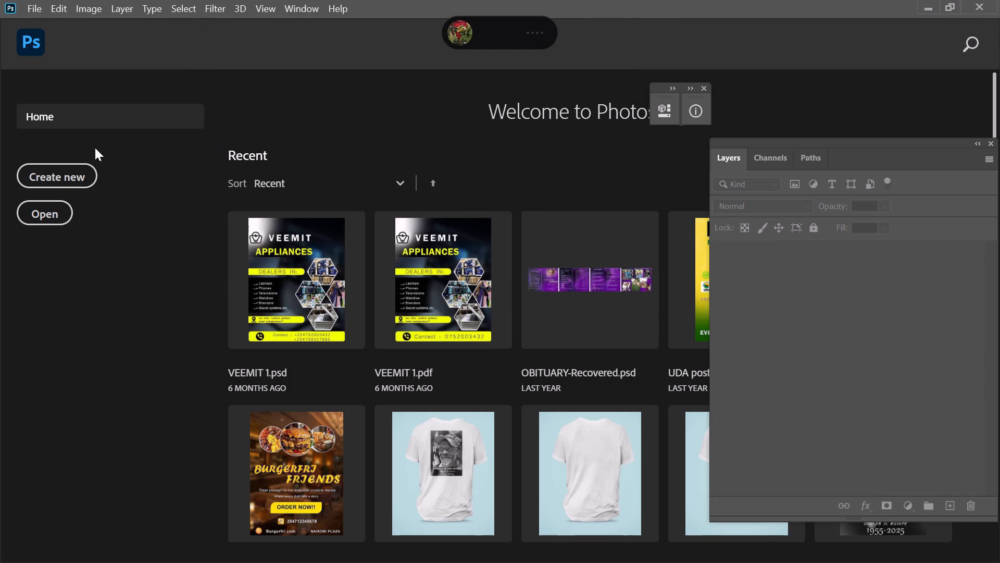
Start another new document and set its width and height units to millimeters.
click(33, 172)
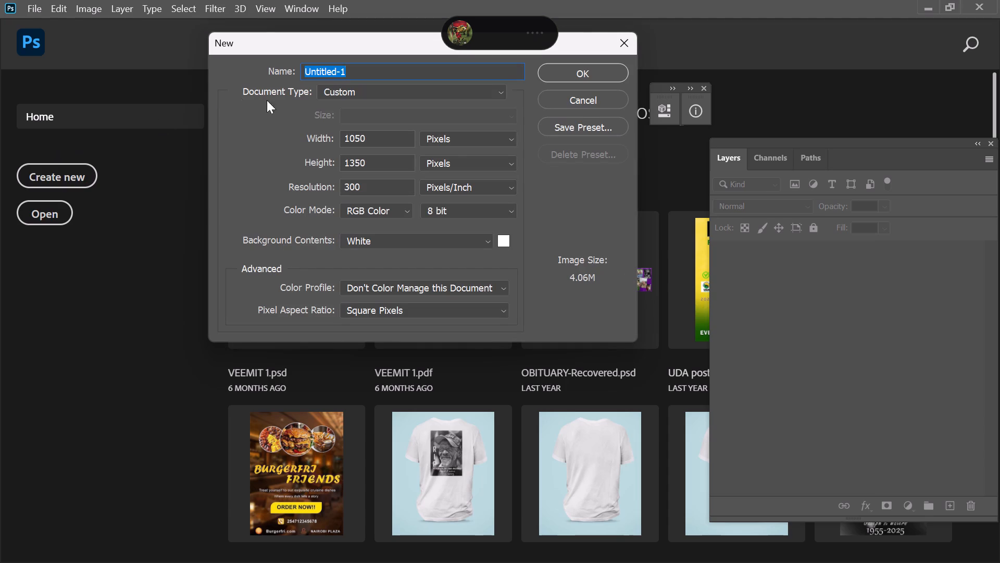
click(500, 142)
click(460, 196)
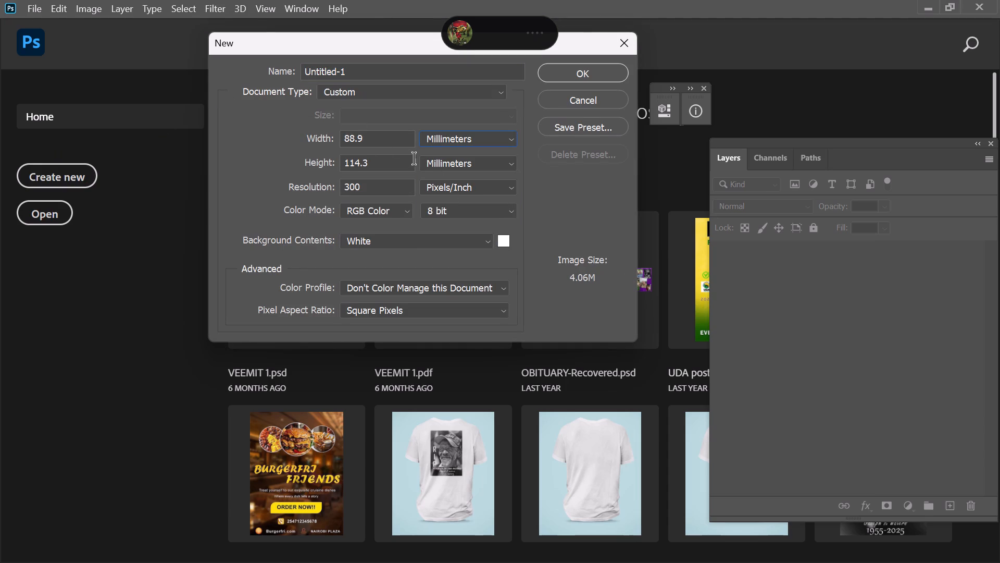
Set the new document's width to 841 mm, rechecking ChatGPT's A1 landscape dimensions in Chrome along the way.
click(368, 141)
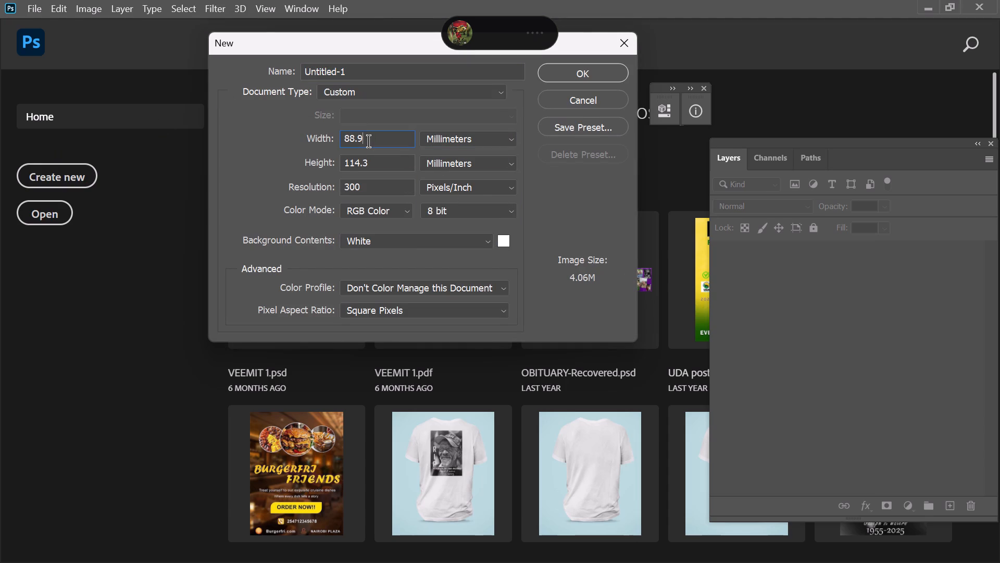
key(BackSpace)
key(BackSpace)
key(BackSpace)
key(BackSpace)
key(BackSpace)
key(BackSpace)
key(BackSpace)
key(BackSpace)
key(BackSpace)
key(BackSpace)
key(BackSpace)
key(BackSpace)
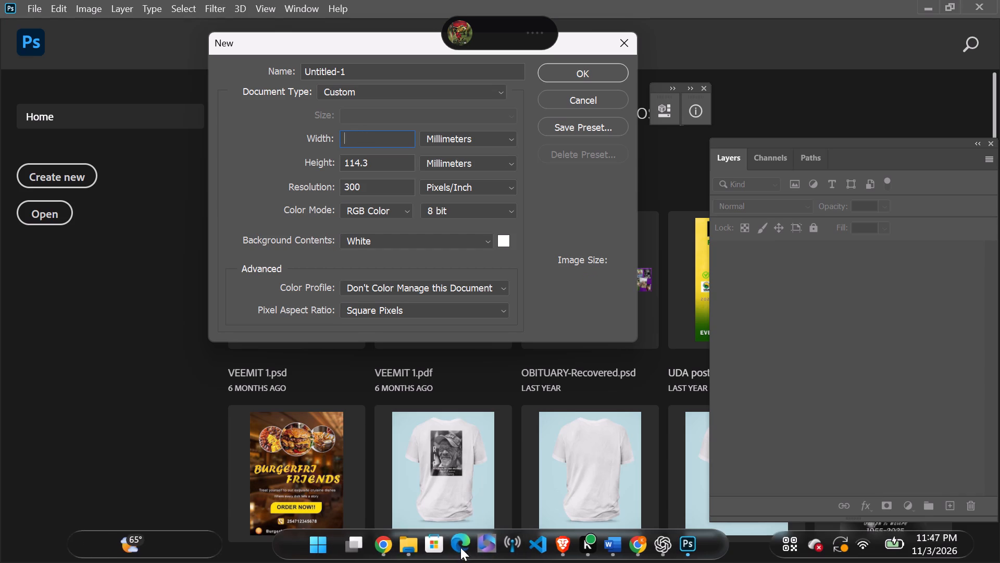
click(384, 556)
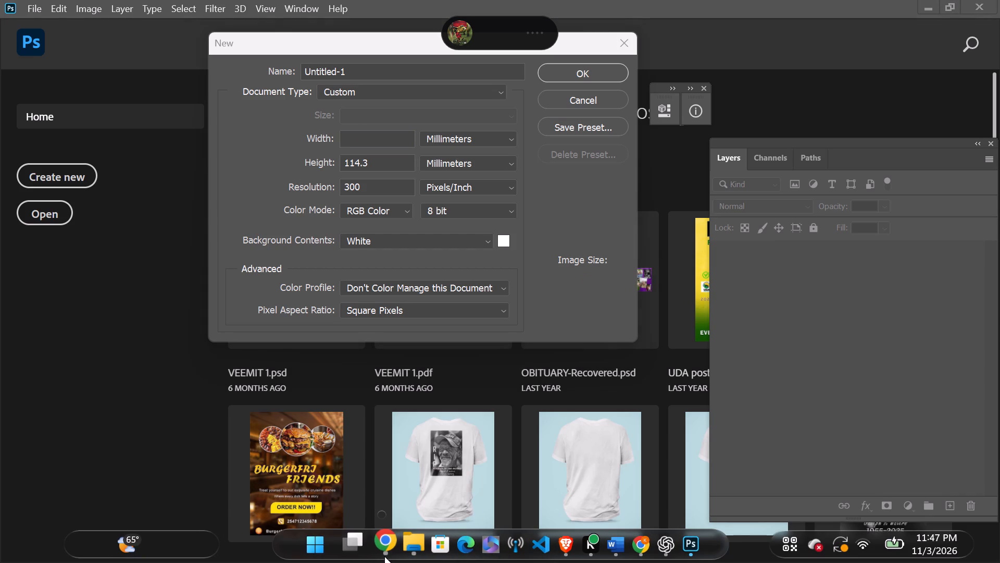
click(384, 556)
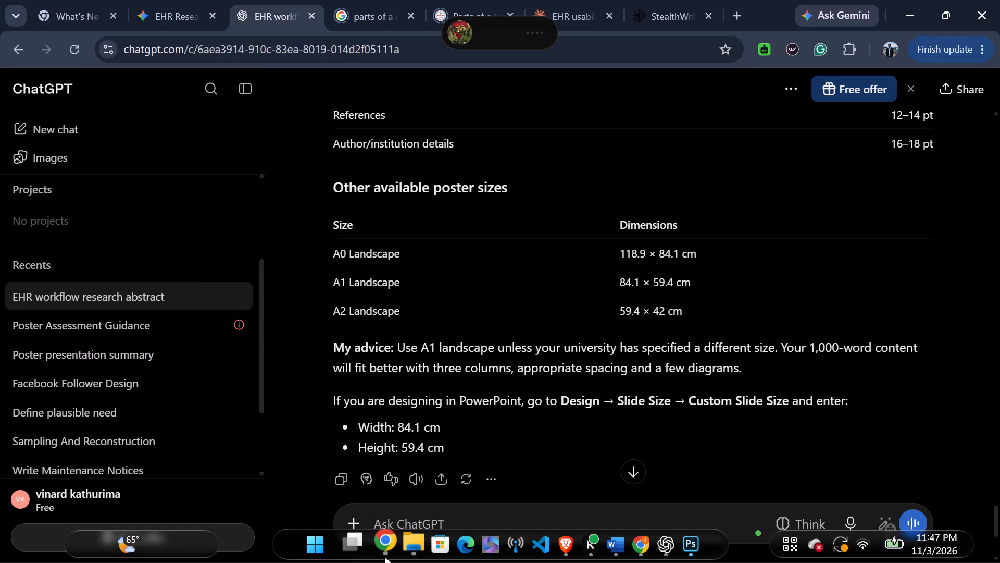
click(384, 556)
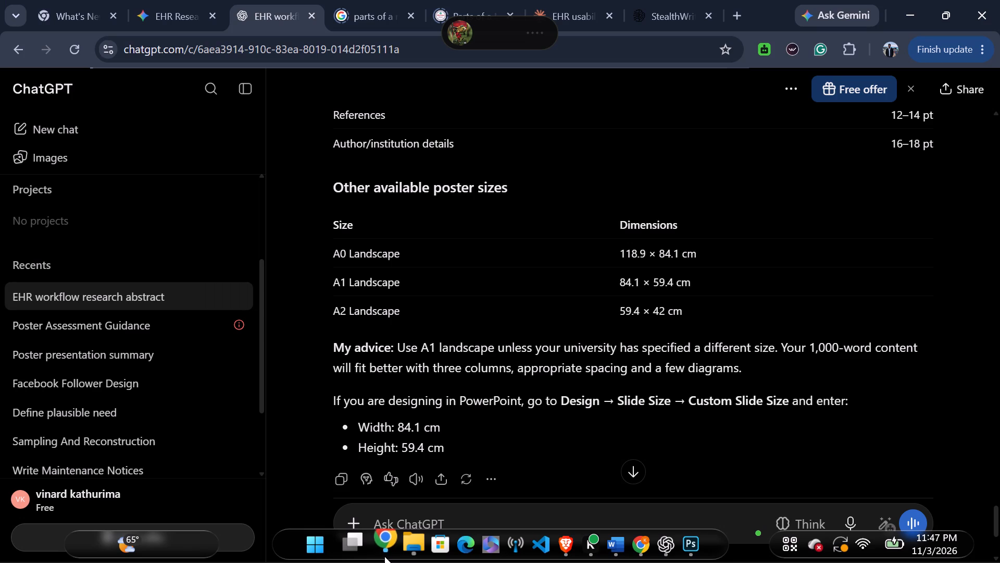
click(384, 556)
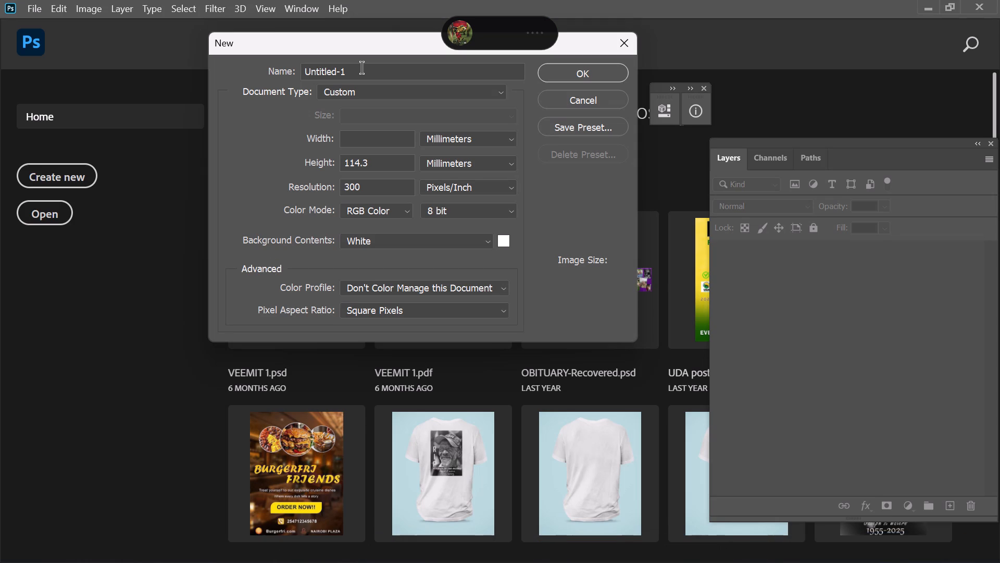
text(841)
click(357, 133)
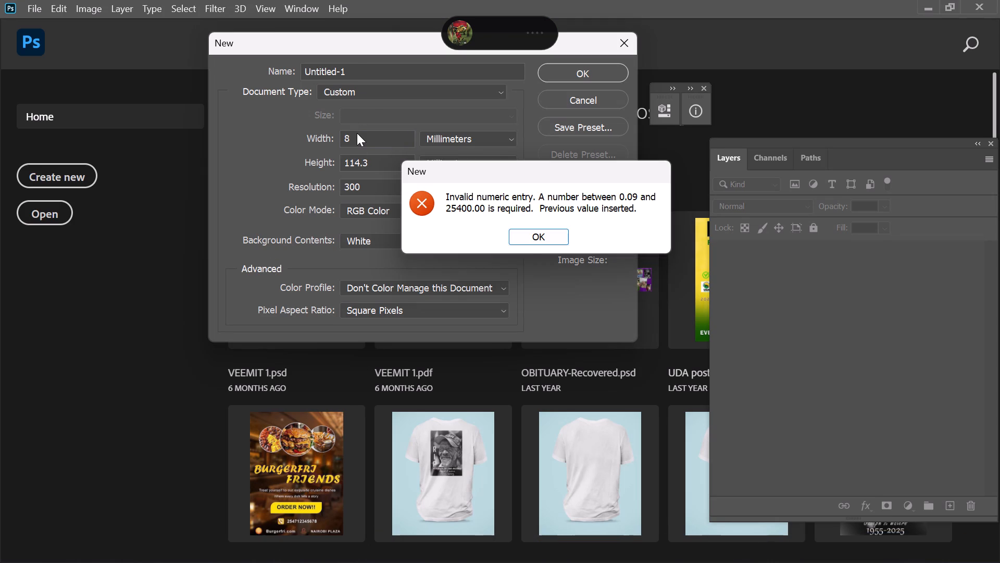
click(535, 244)
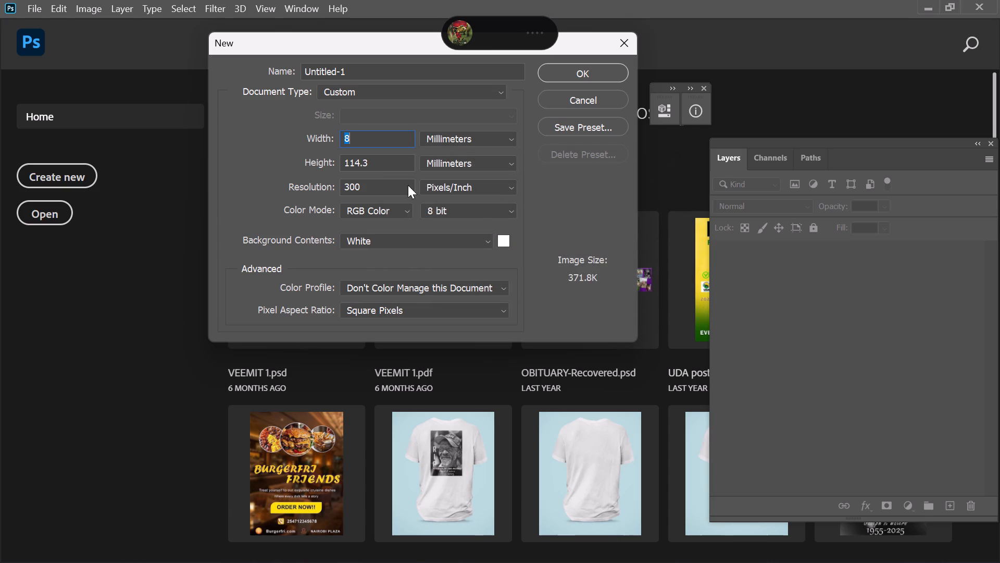
click(360, 136)
text(41)
Set the new document's height to 594 mm.
triple_click(369, 158)
key(BackSpace)
key(BackSpace)
key(BackSpace)
key(BackSpace)
key(BackSpace)
key(BackSpace)
key(BackSpace)
key(BackSpace)
key(BackSpace)
key(BackSpace)
key(BackSpace)
key(BackSpace)
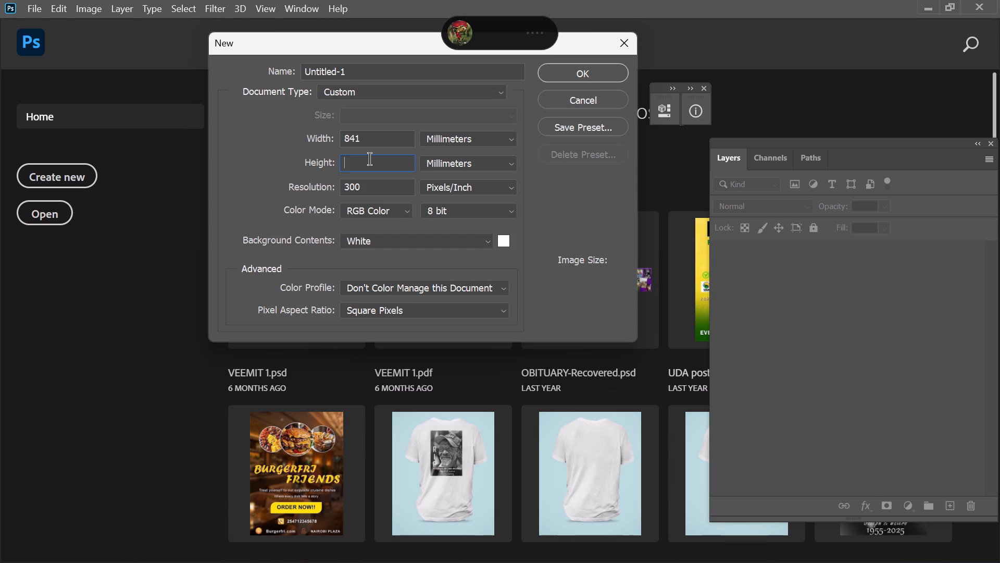
text(594)
Name the new document "poster presentation".
triple_click(484, 69)
click(484, 69)
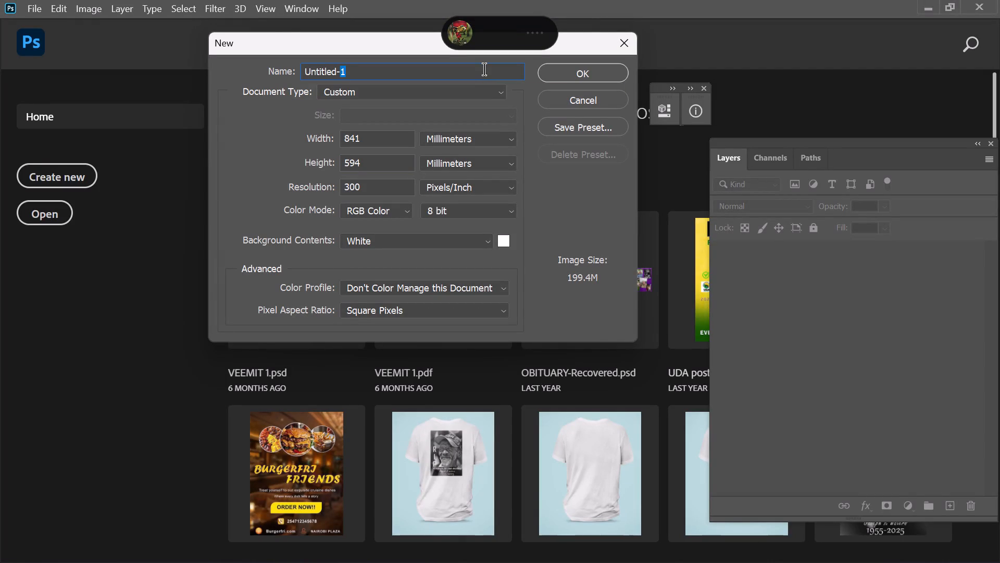
key(BackSpace)
key(BackSpace)
key(BackSpace)
key(BackSpace)
key(BackSpace)
key(BackSpace)
key(BackSpace)
key(BackSpace)
key(BackSpace)
key(BackSpace)
key(BackSpace)
key(BackSpace)
key(BackSpace)
key(BackSpace)
key(BackSpace)
key(BackSpace)
key(BackSpace)
text(po)
text(ster)
key(space)
text(presentation)
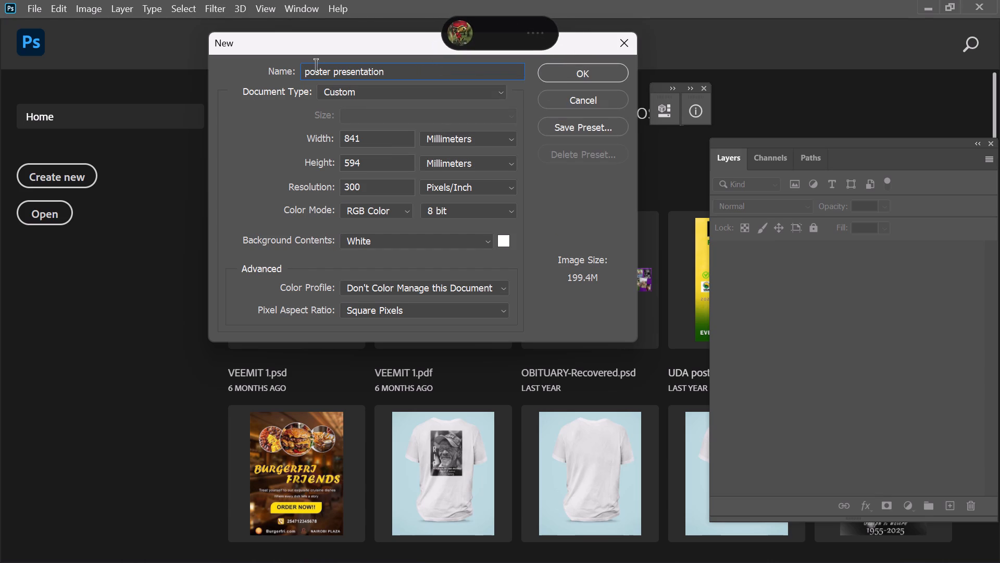
click(330, 70)
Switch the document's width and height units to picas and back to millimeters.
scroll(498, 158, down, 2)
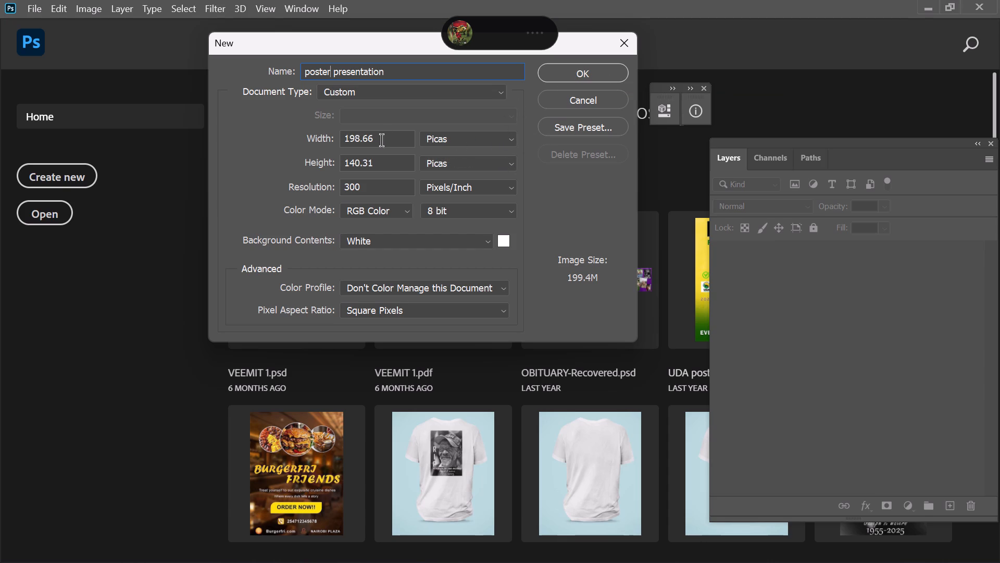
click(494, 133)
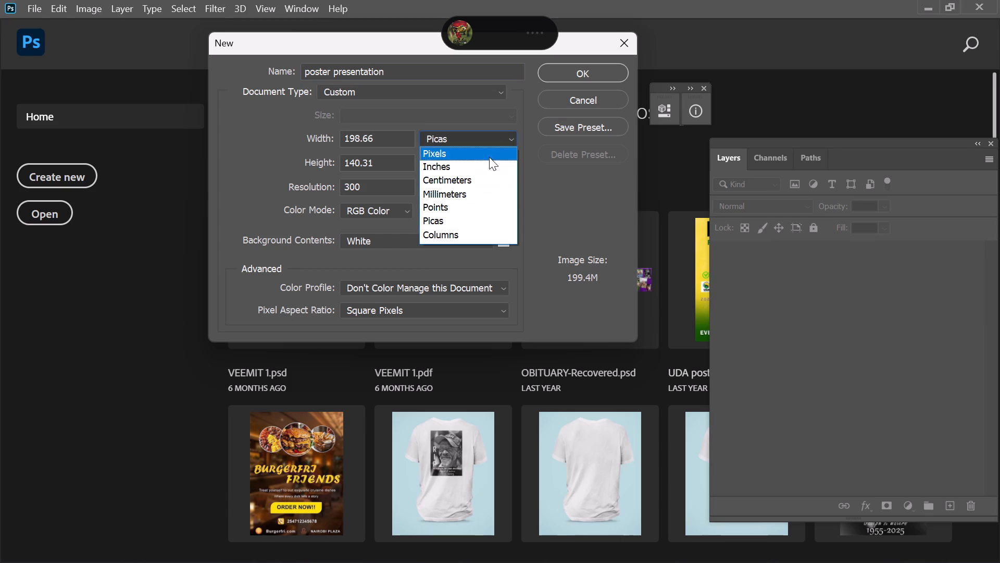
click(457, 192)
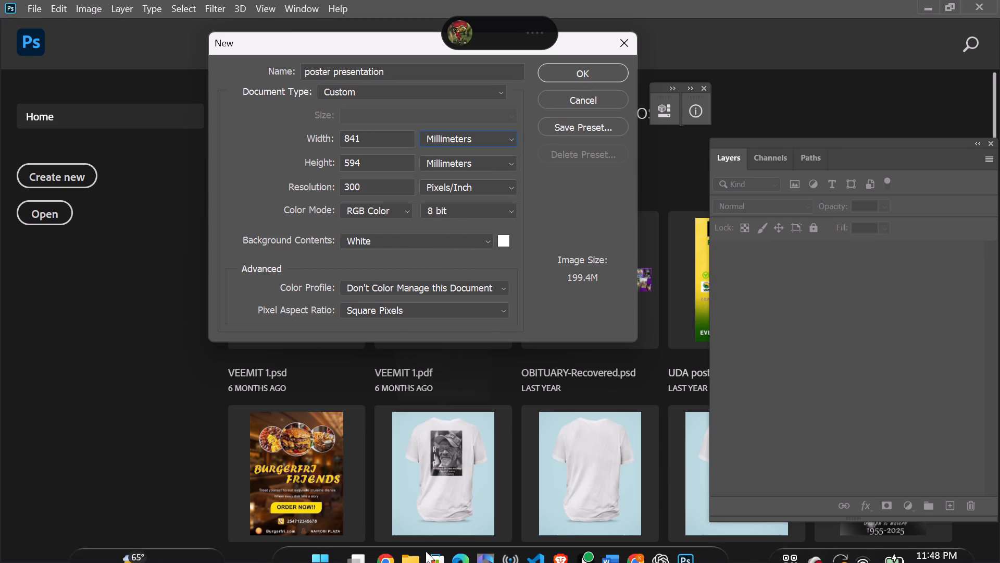
Recheck ChatGPT's poster dimensions in Chrome, return to Photoshop and create the document with the entered settings.
click(384, 542)
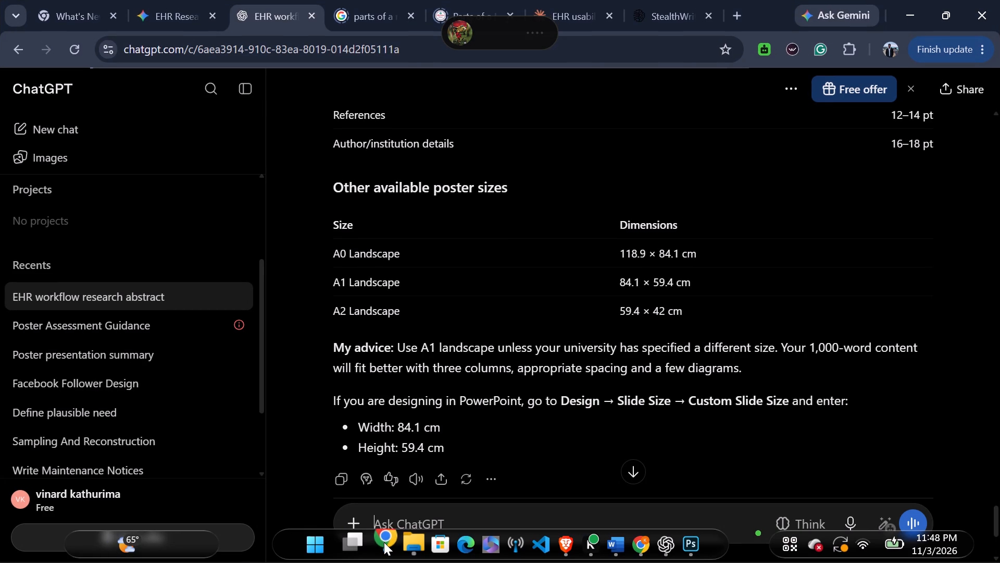
click(384, 542)
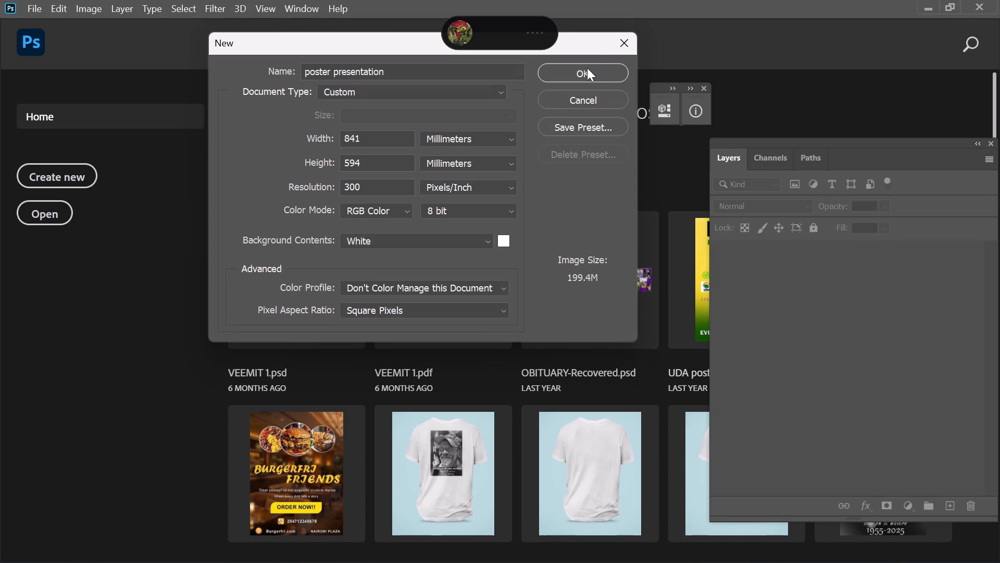
click(586, 72)
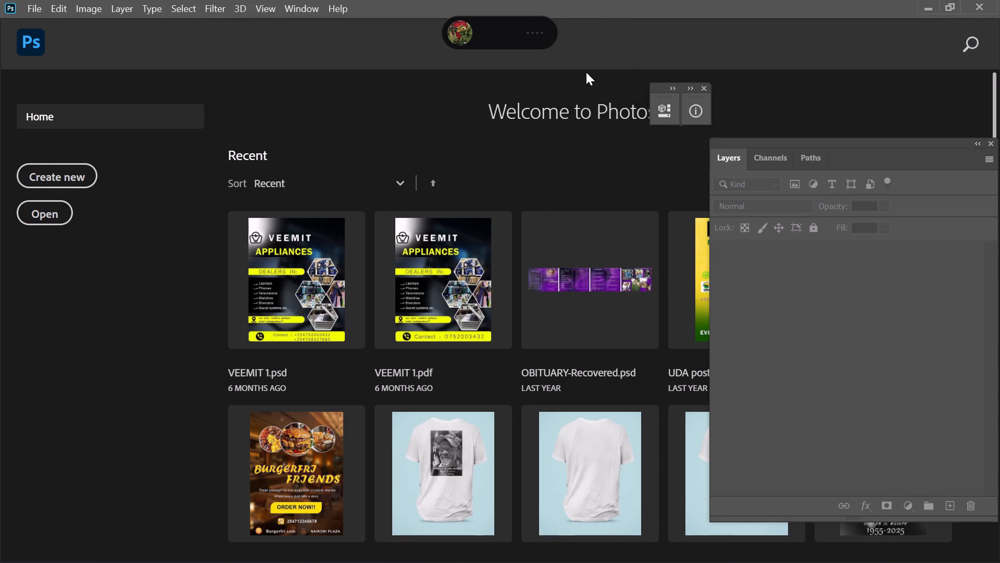
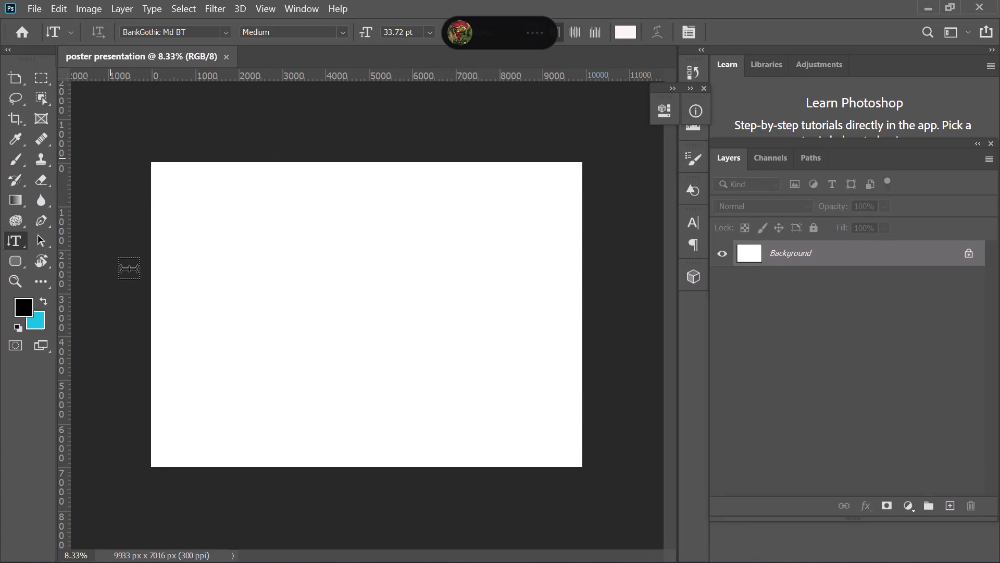
Select the Gradient tool and add two new empty layers above the Background.
click(17, 200)
click(882, 252)
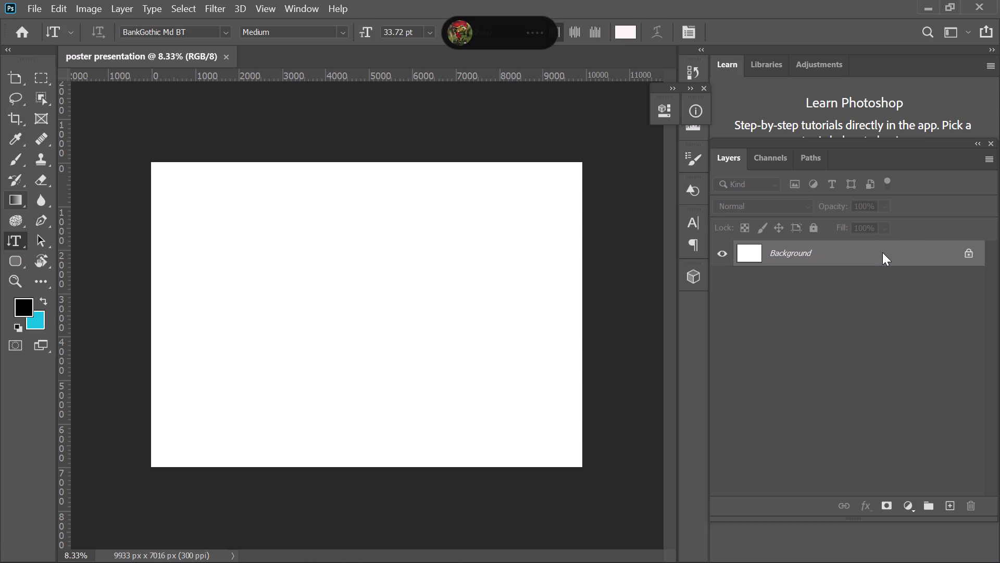
click(882, 252)
click(949, 506)
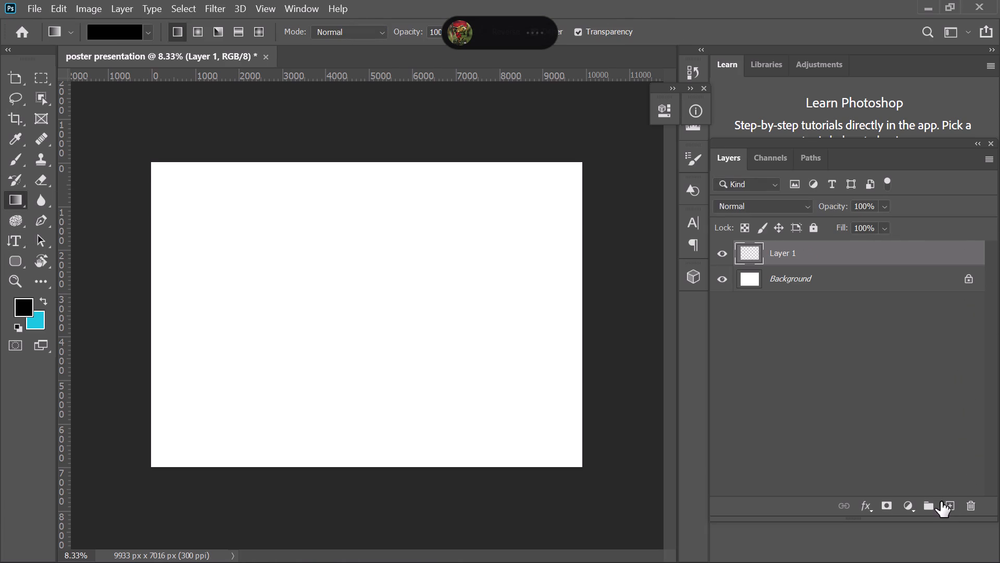
click(946, 503)
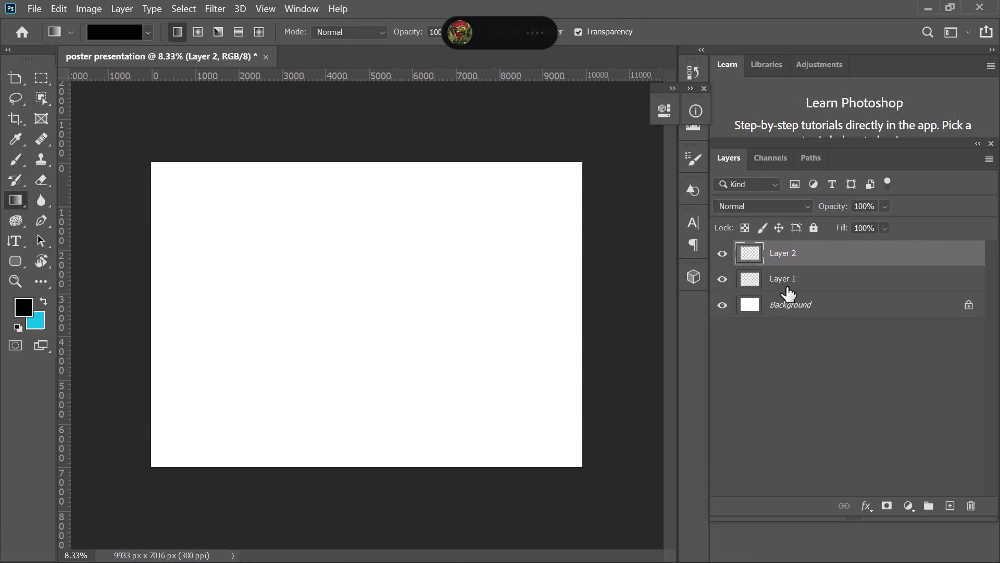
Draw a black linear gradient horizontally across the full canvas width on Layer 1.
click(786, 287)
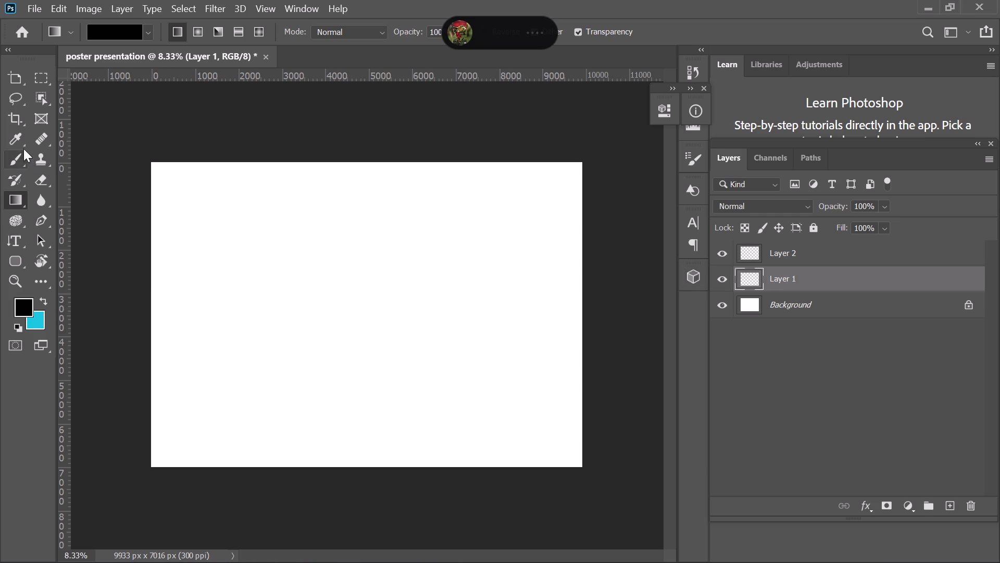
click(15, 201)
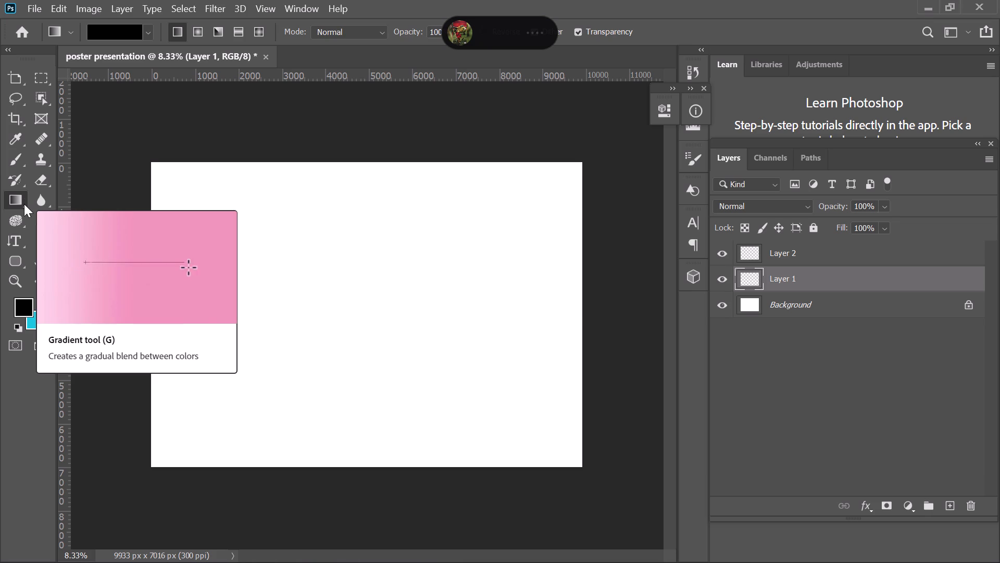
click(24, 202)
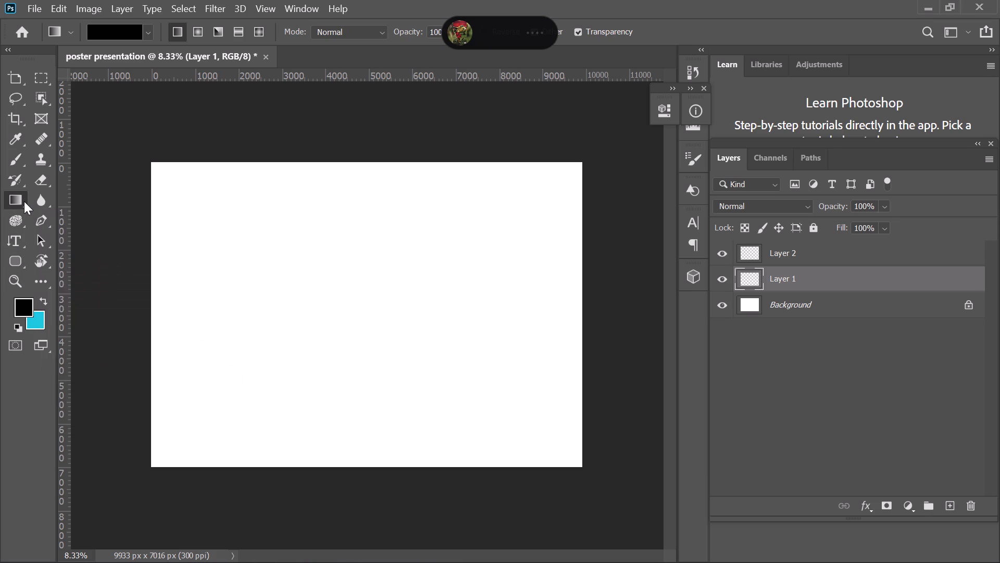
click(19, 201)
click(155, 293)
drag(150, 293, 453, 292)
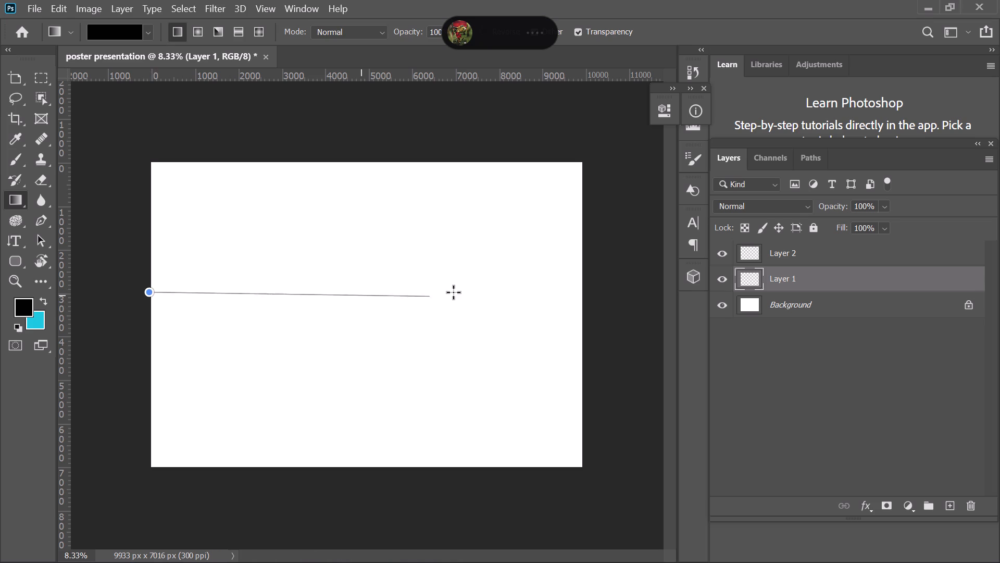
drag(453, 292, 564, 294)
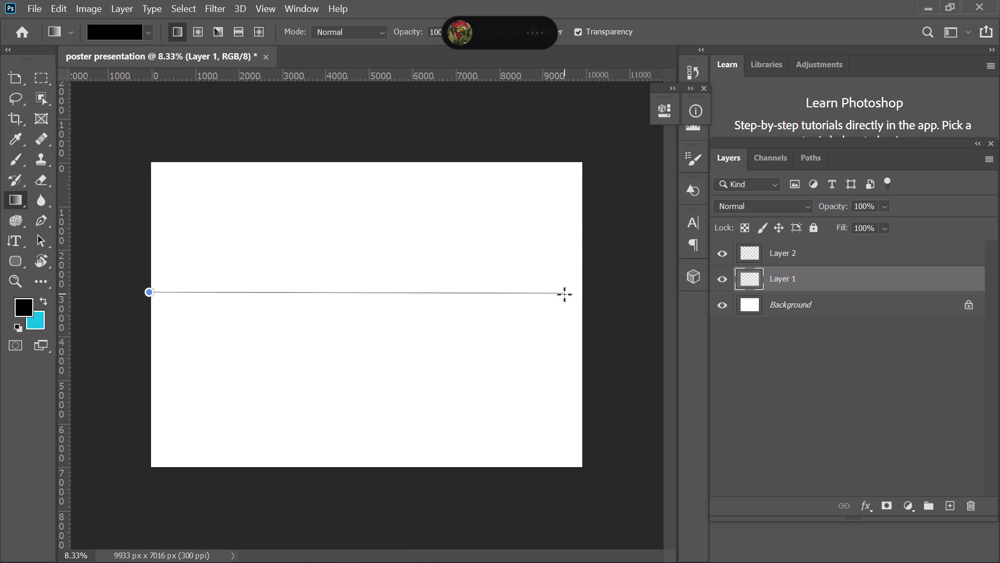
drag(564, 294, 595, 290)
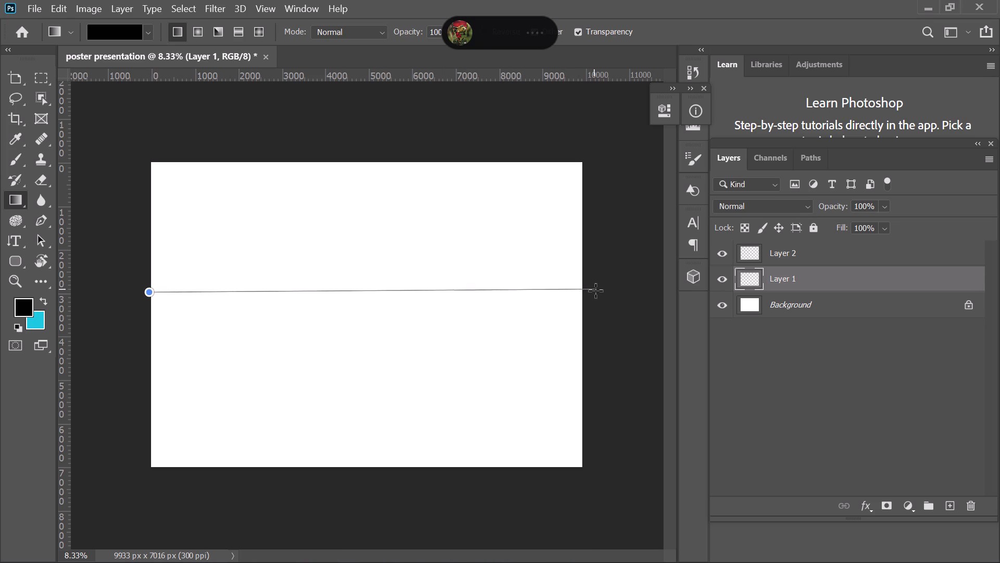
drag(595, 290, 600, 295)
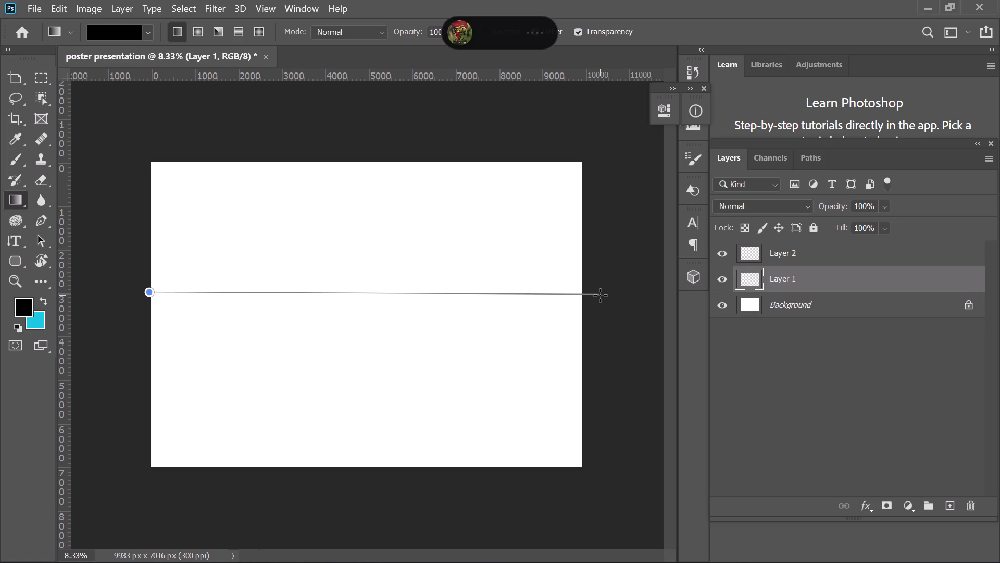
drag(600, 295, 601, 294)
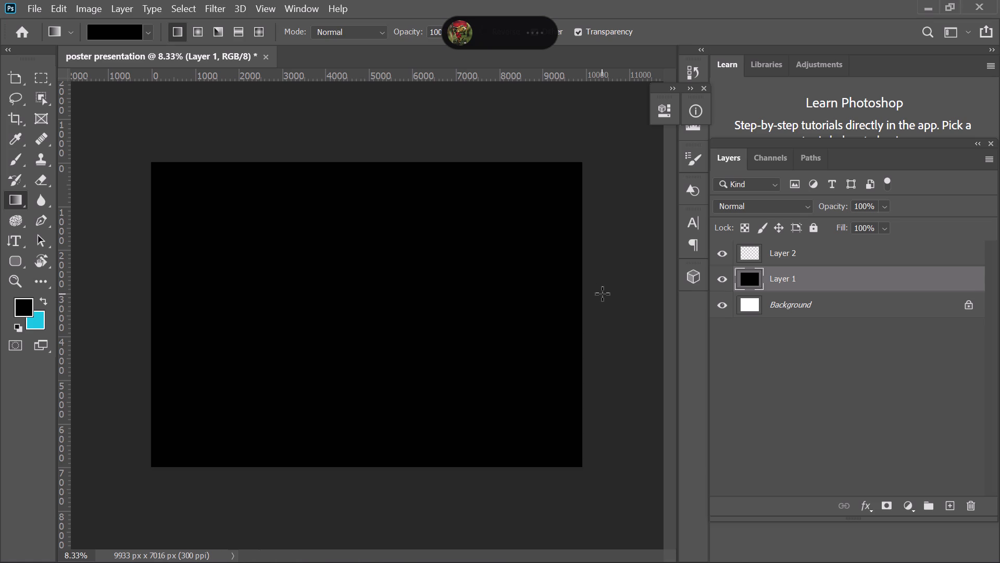
Set the foreground colour to light blue #23c2fd.
click(22, 308)
click(665, 114)
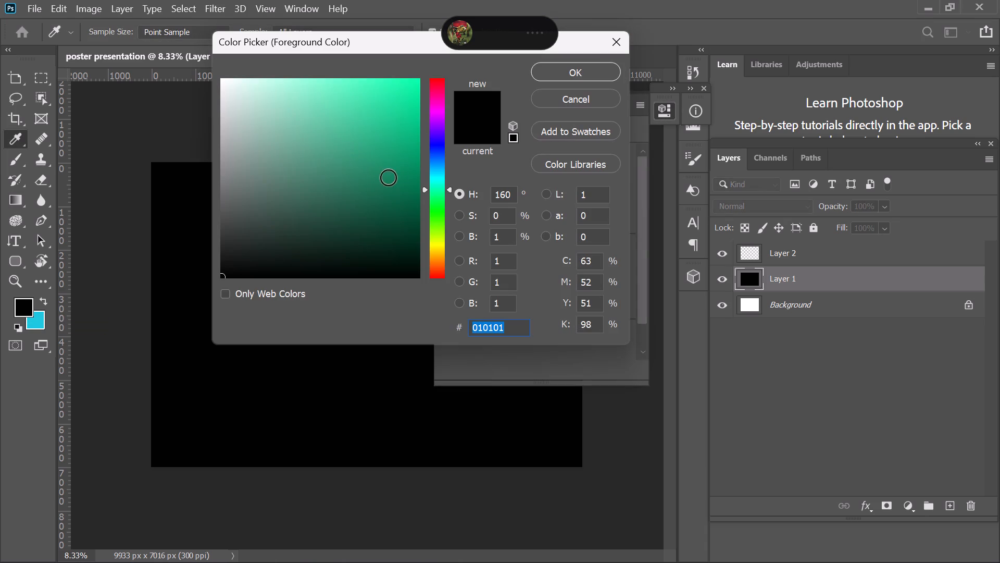
click(431, 165)
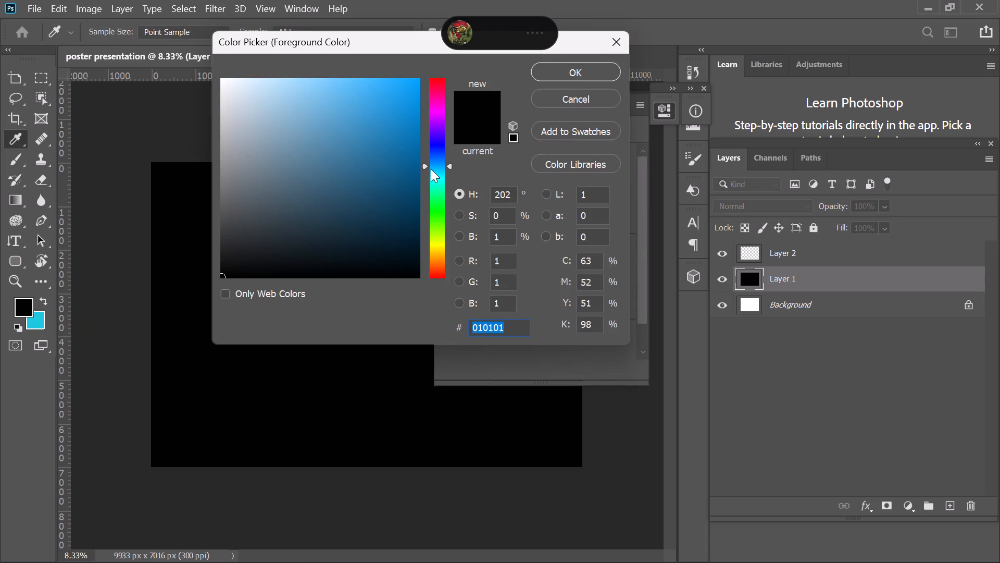
click(431, 169)
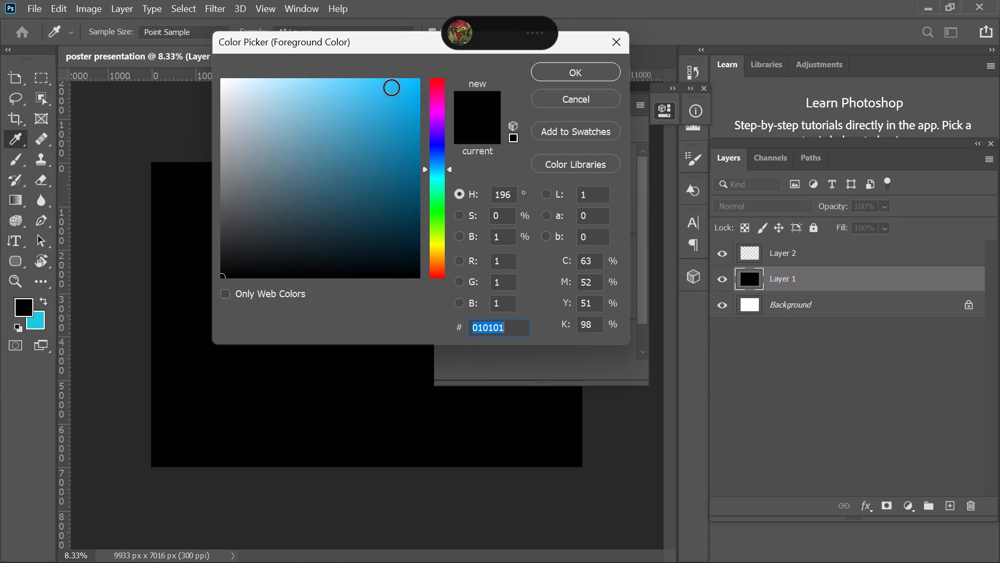
click(389, 85)
click(388, 82)
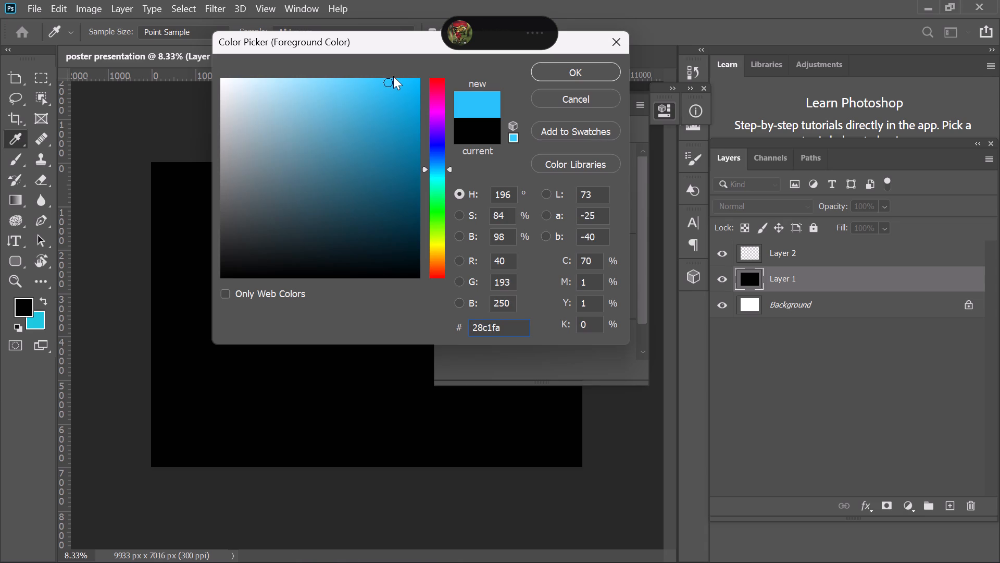
click(393, 76)
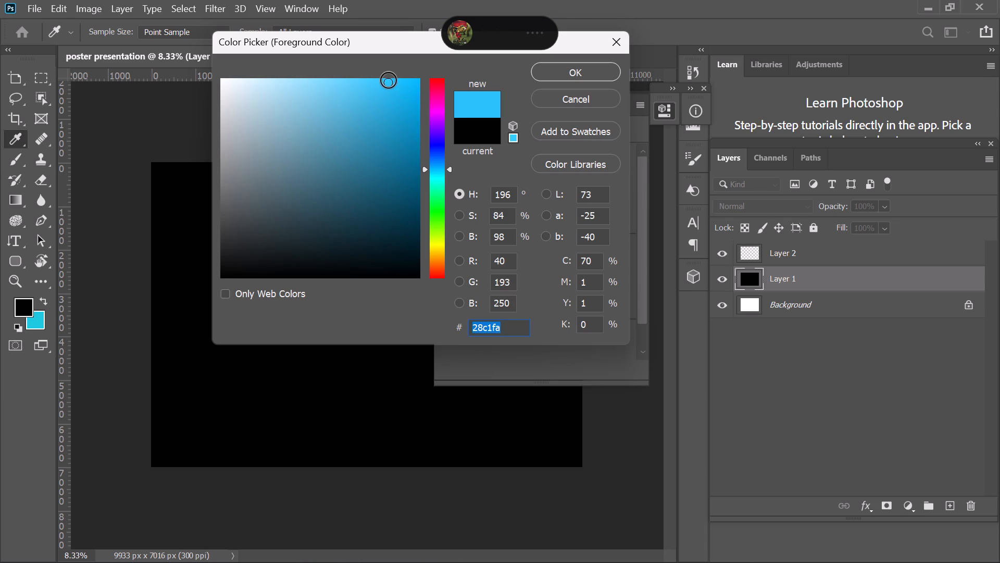
click(393, 79)
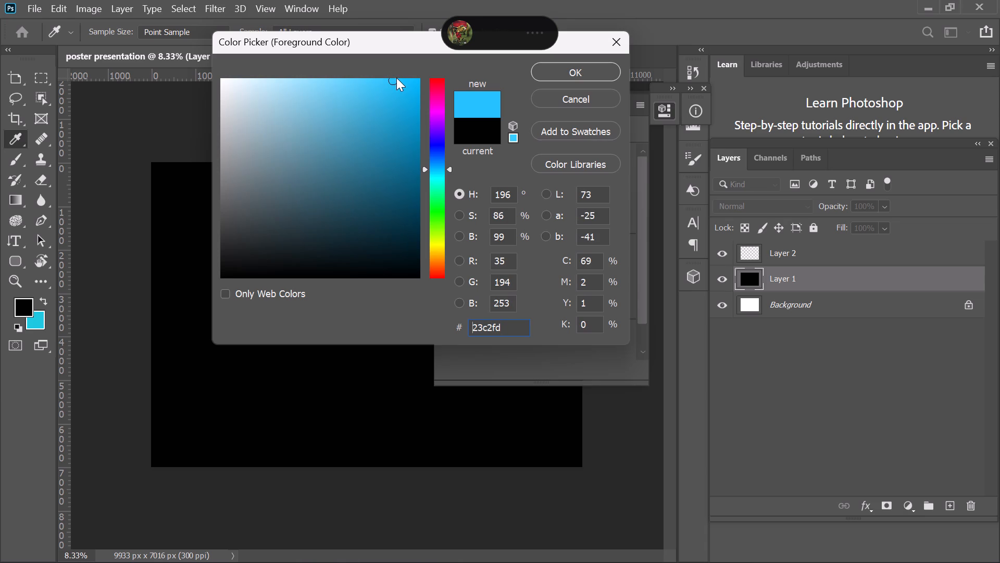
click(587, 75)
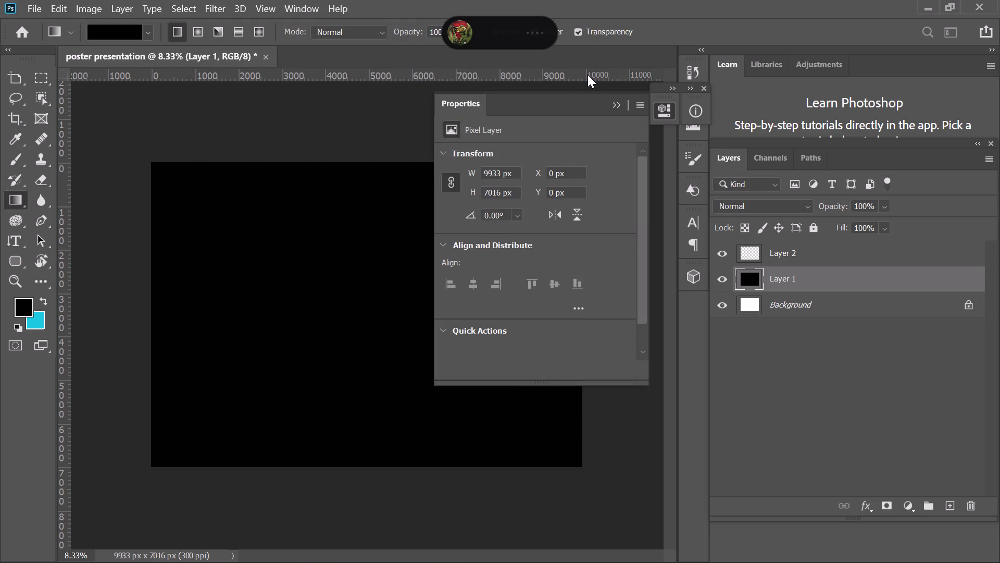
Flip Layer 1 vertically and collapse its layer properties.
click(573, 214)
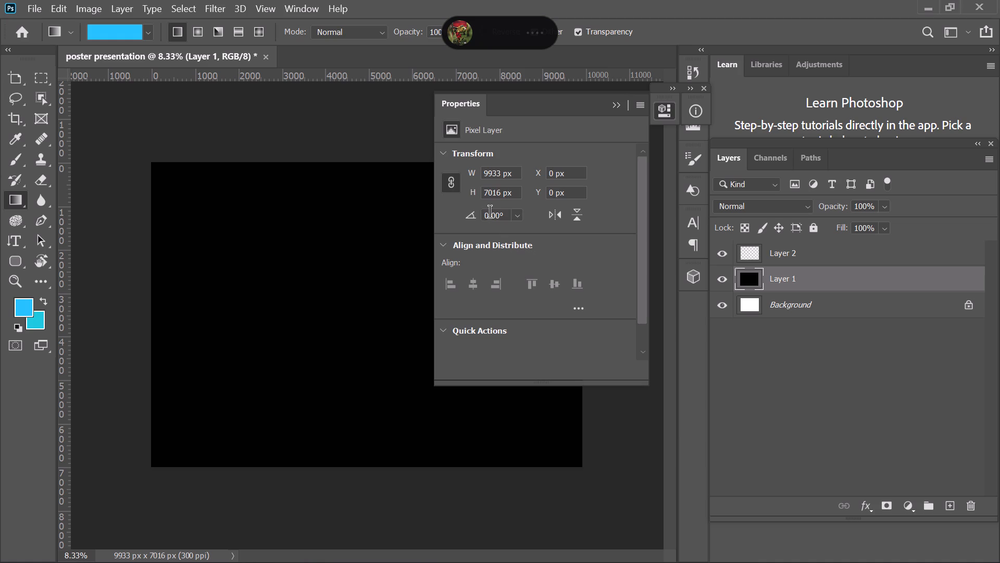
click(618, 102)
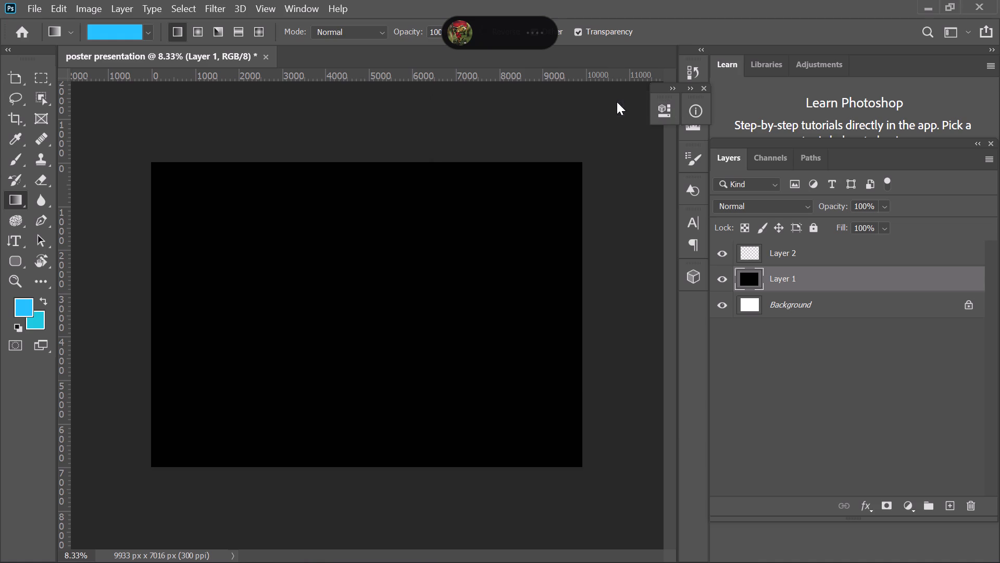
Delete the black-filled Layer 1.
click(823, 276)
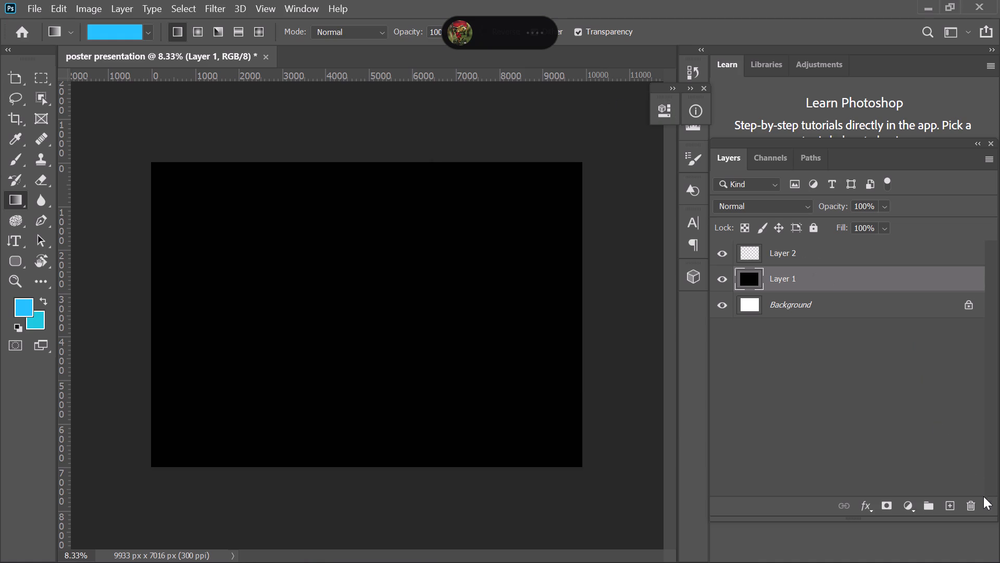
click(976, 505)
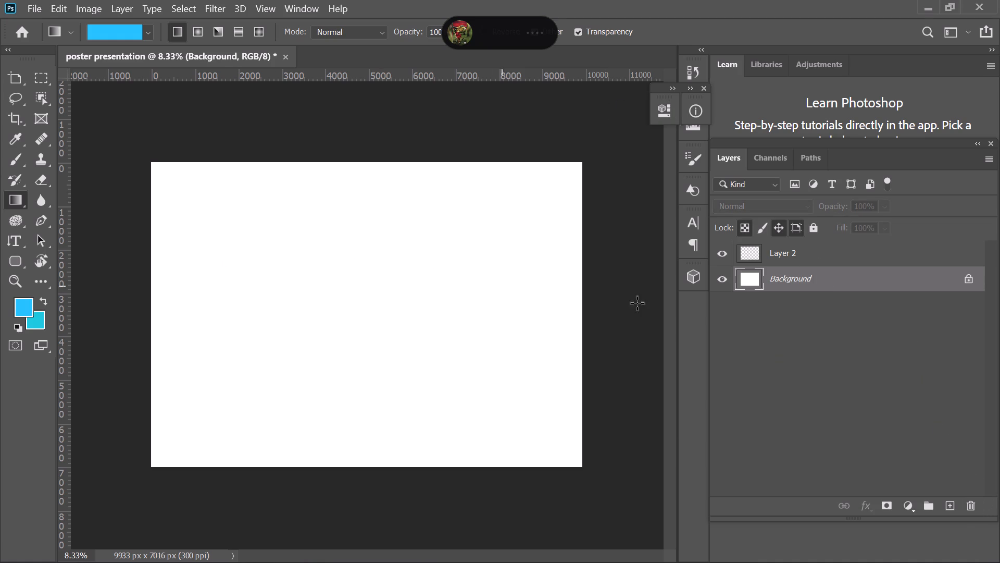
Draw a rectangle shape on Layer 2, about 10413 × 3107 px, spanning the full width of the canvas's lower part.
click(793, 252)
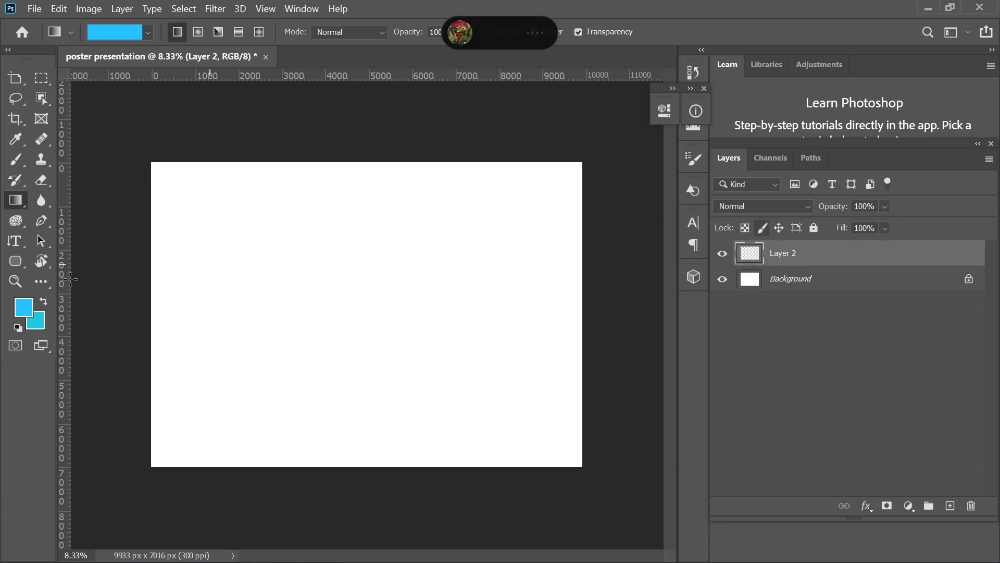
click(19, 260)
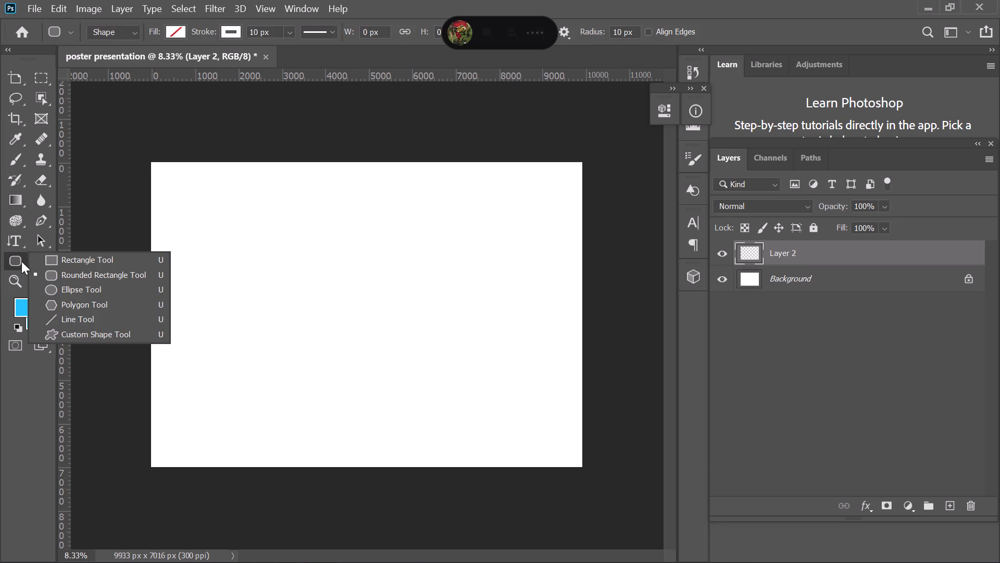
click(55, 255)
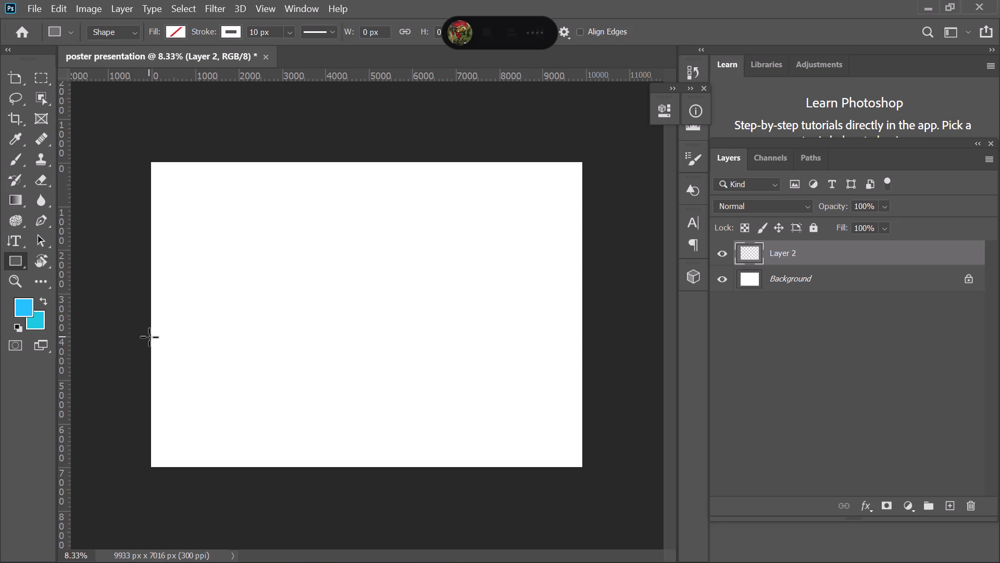
drag(149, 337, 515, 342)
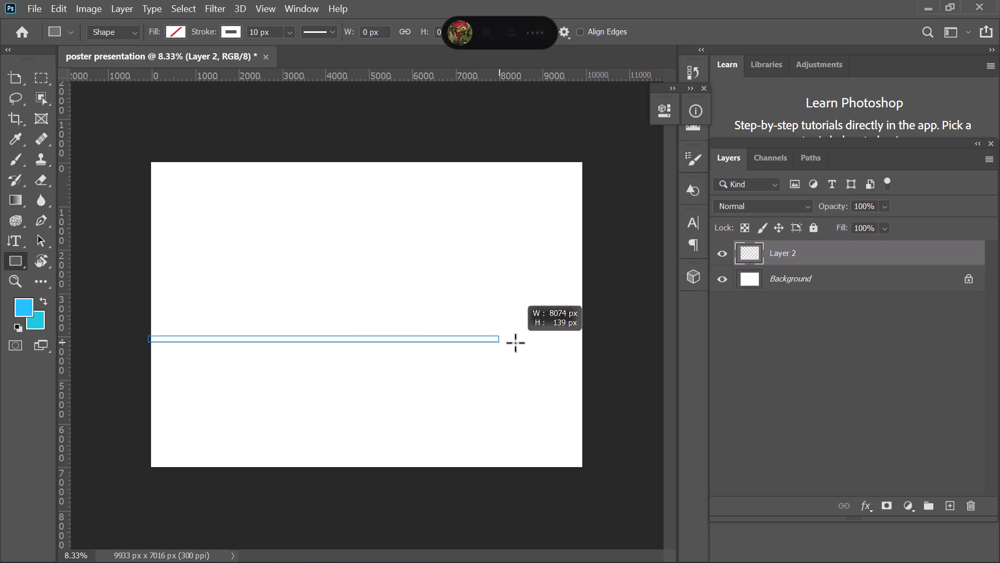
drag(515, 342, 597, 389)
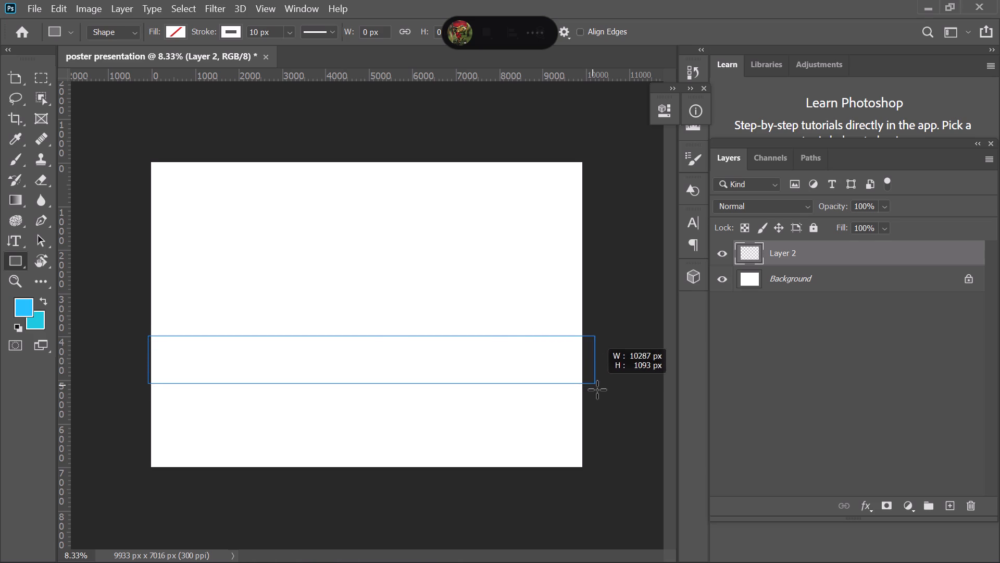
drag(597, 389, 602, 471)
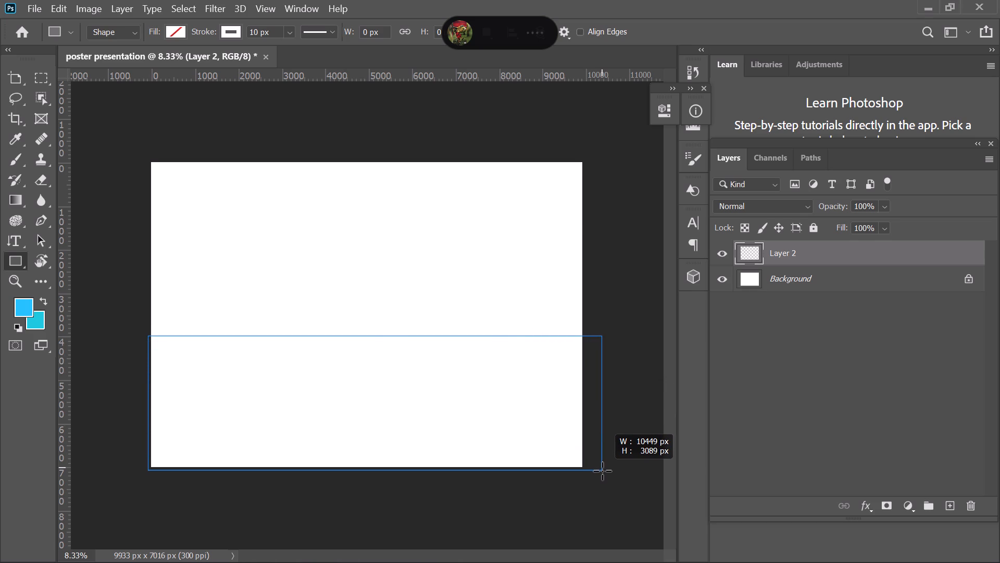
drag(602, 471, 601, 471)
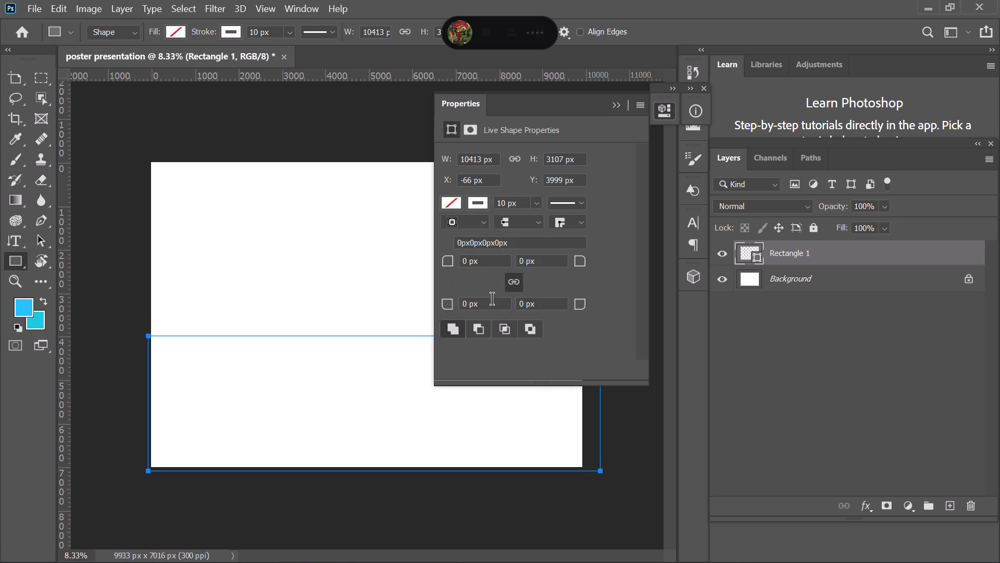
Give Rectangle 1 the light-blue gradient preset as its fill and add a 0% opacity stop near the gradient's end.
click(451, 206)
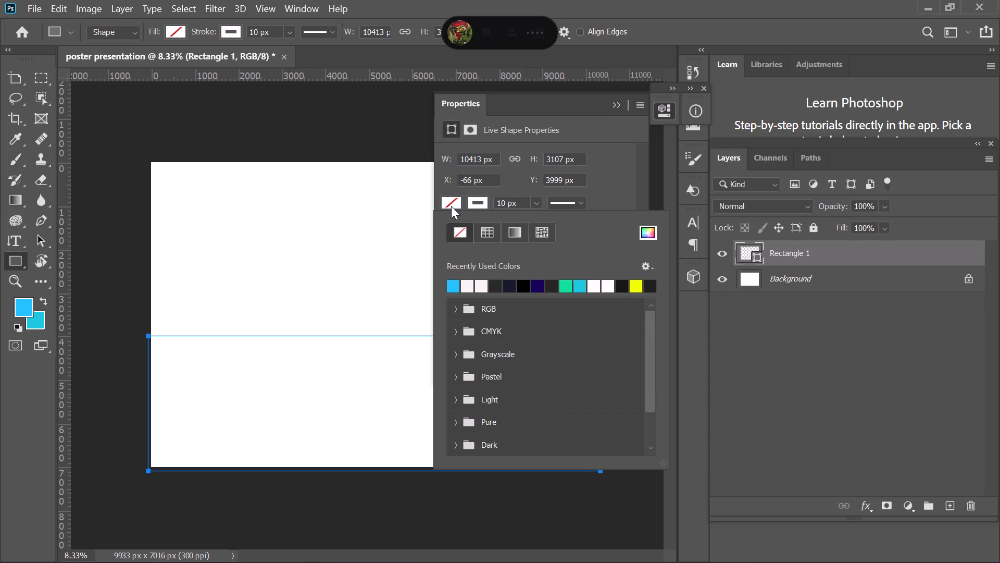
click(511, 226)
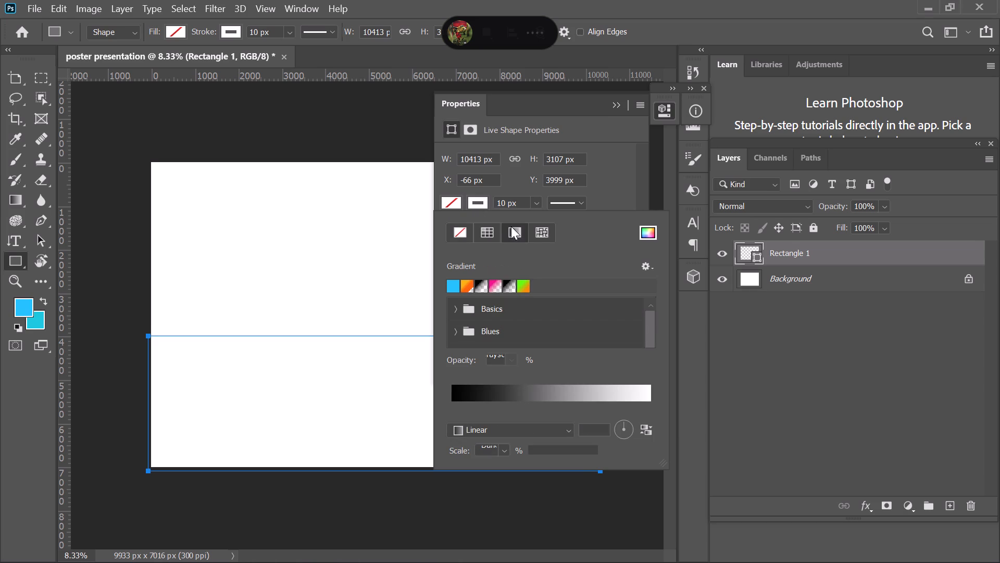
click(451, 285)
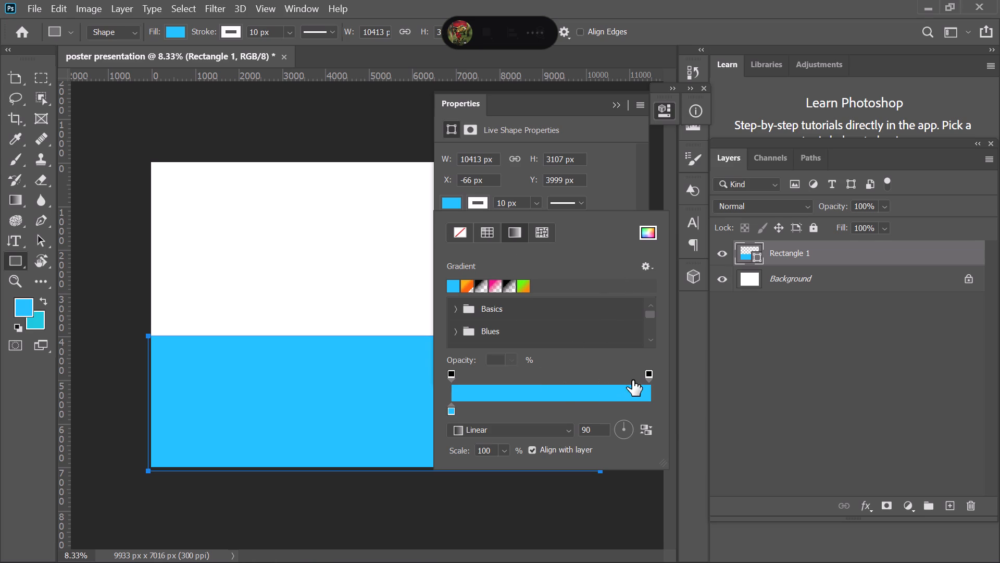
drag(643, 377, 631, 378)
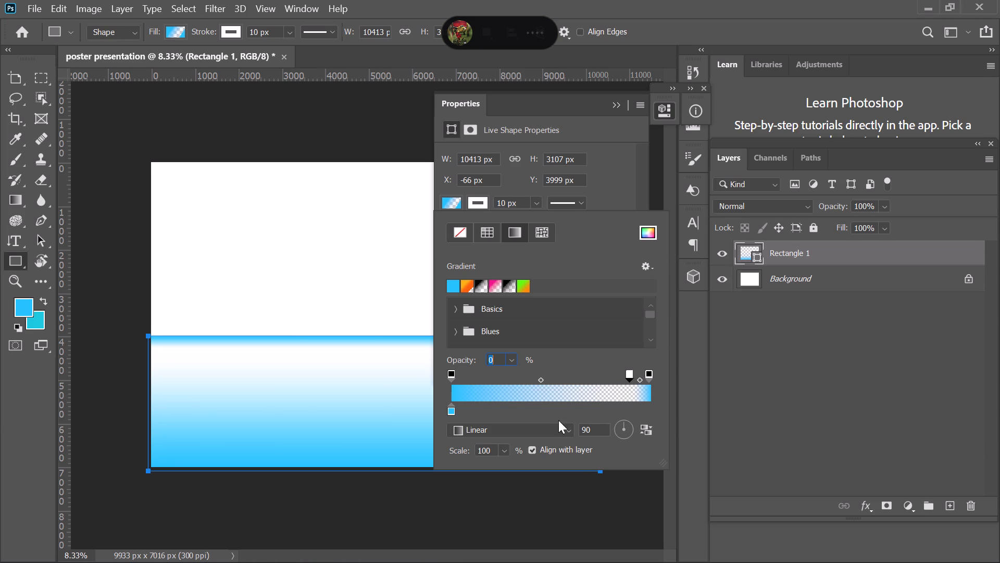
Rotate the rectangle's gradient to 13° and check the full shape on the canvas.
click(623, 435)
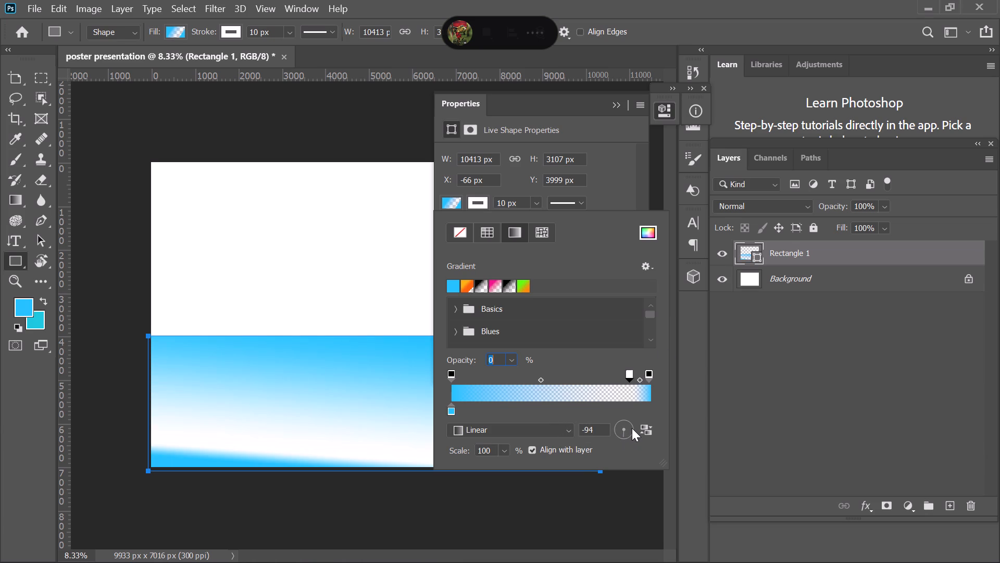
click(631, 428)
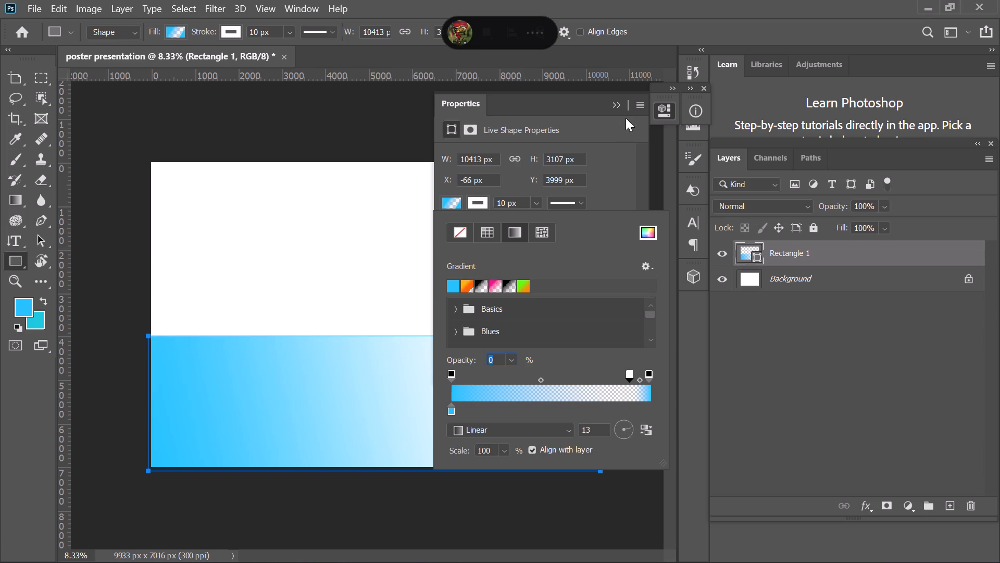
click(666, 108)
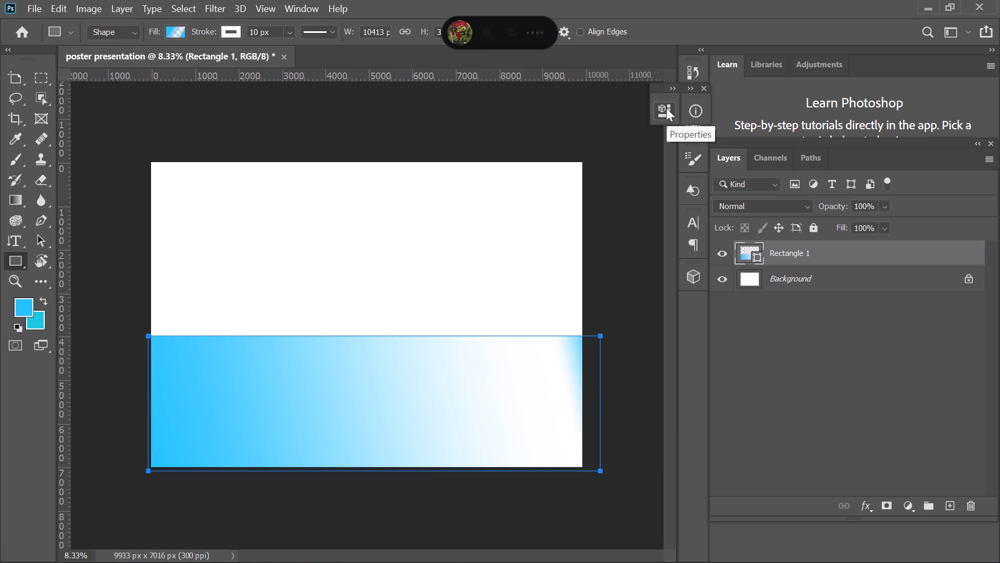
Move the 0% opacity stops to the very end of the rectangle's gradient.
click(666, 108)
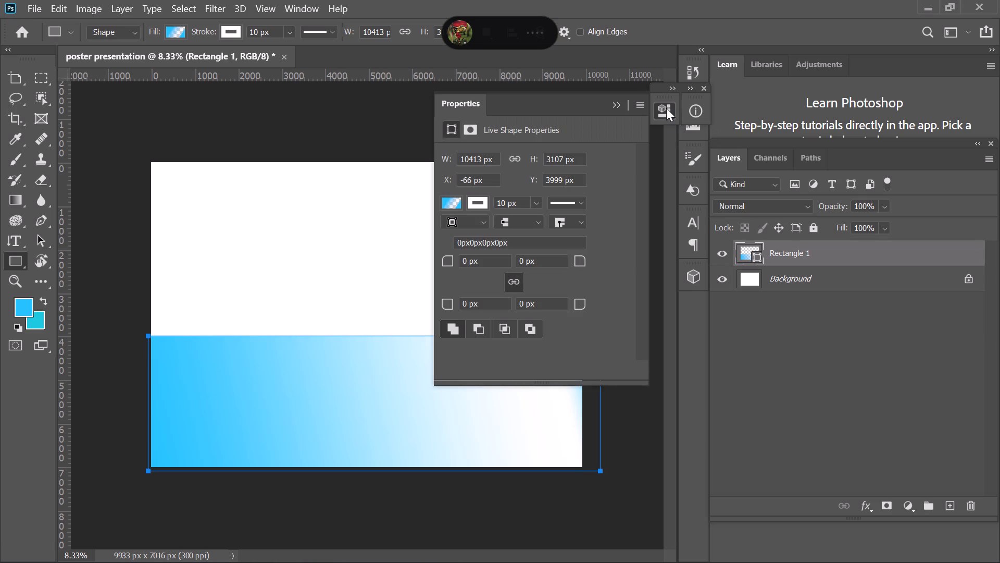
click(456, 204)
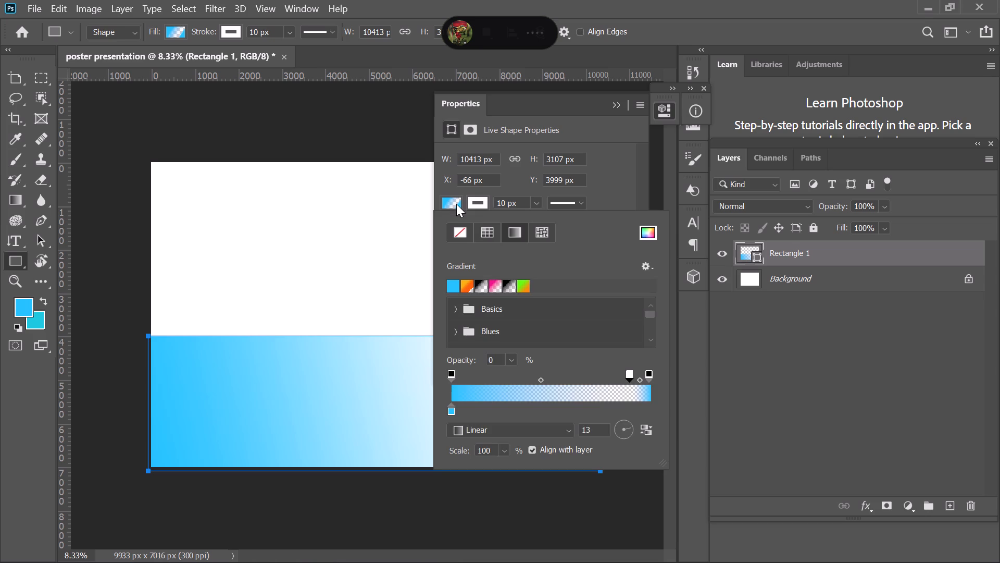
click(638, 380)
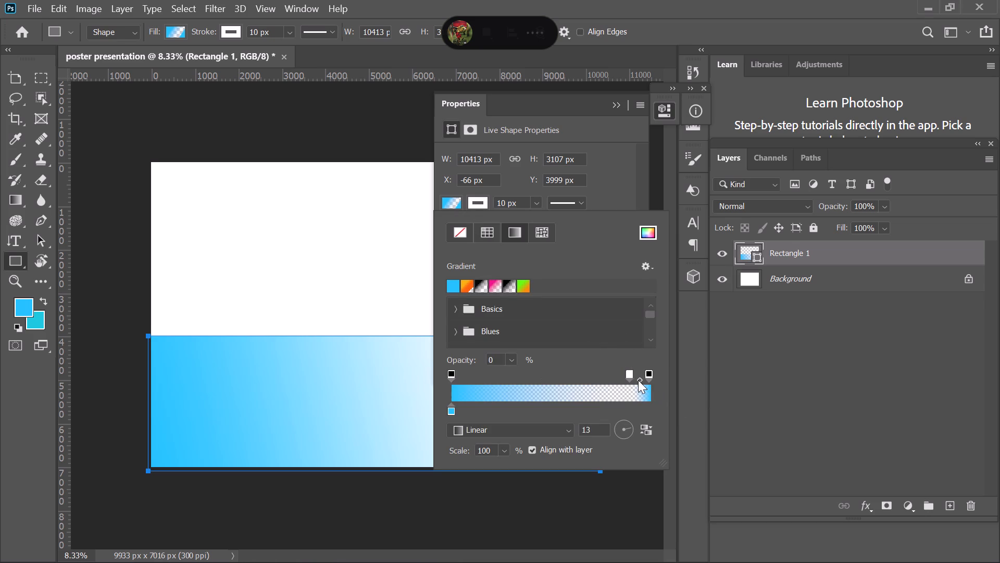
click(641, 380)
click(637, 382)
drag(630, 374, 648, 375)
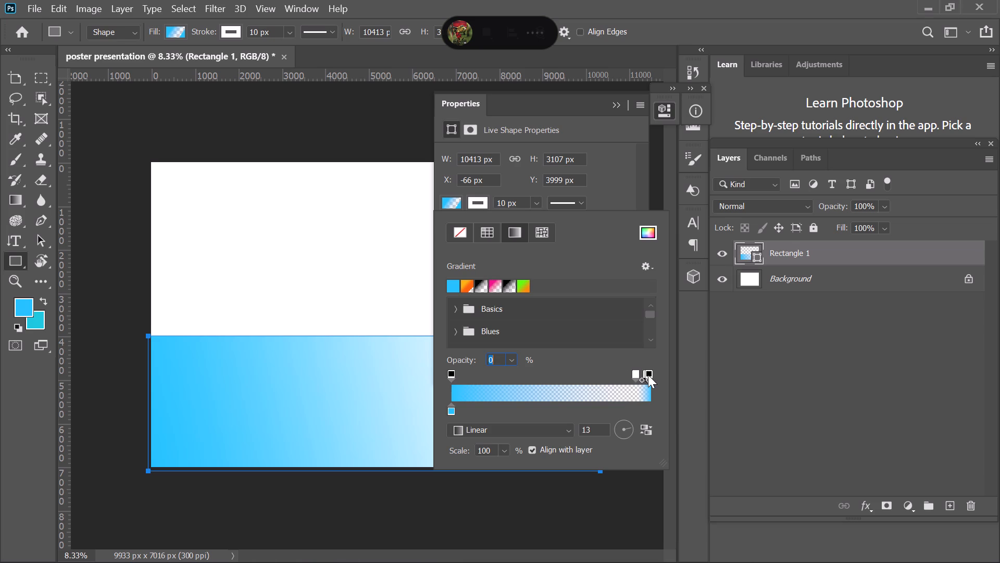
drag(648, 375, 651, 375)
drag(634, 375, 645, 375)
drag(645, 375, 653, 375)
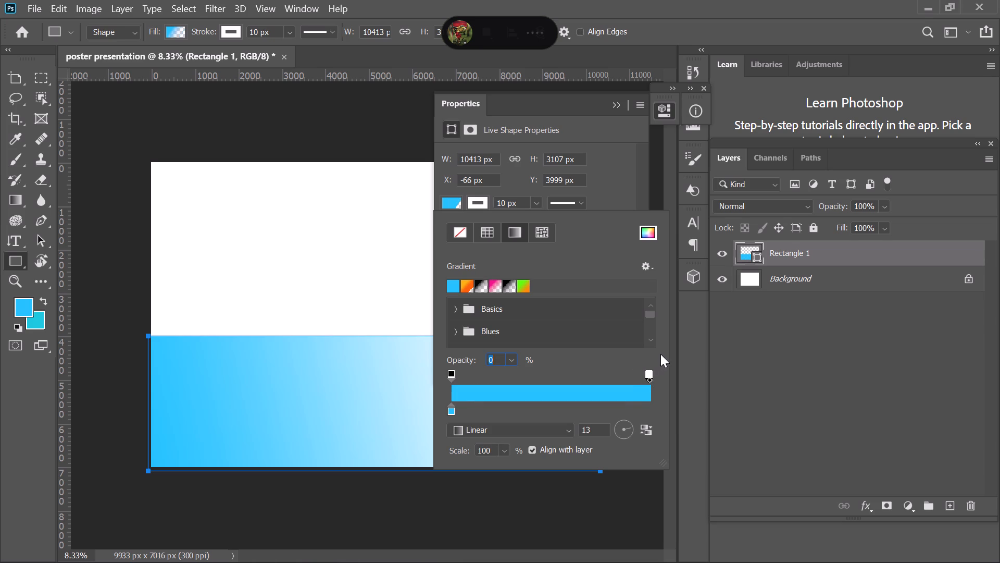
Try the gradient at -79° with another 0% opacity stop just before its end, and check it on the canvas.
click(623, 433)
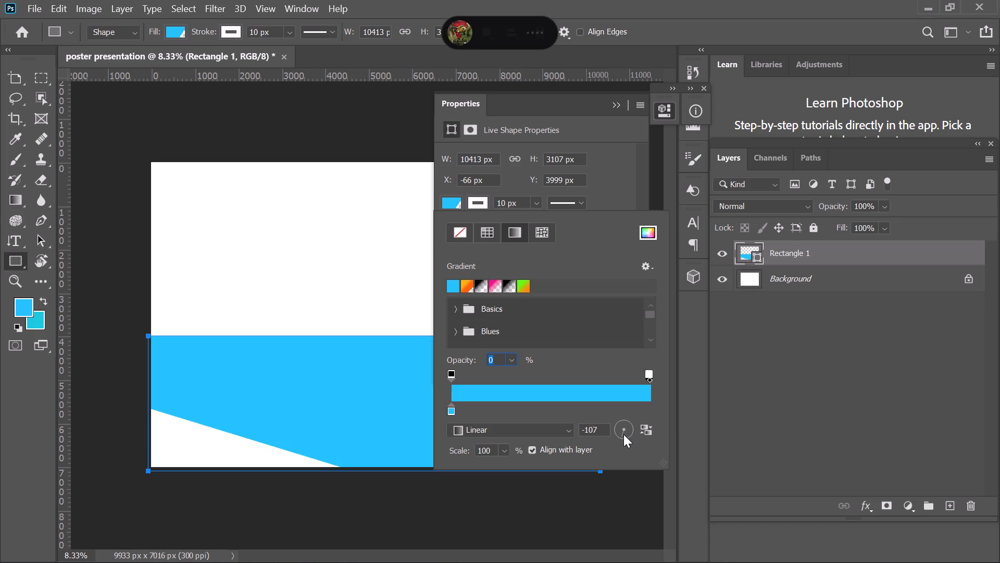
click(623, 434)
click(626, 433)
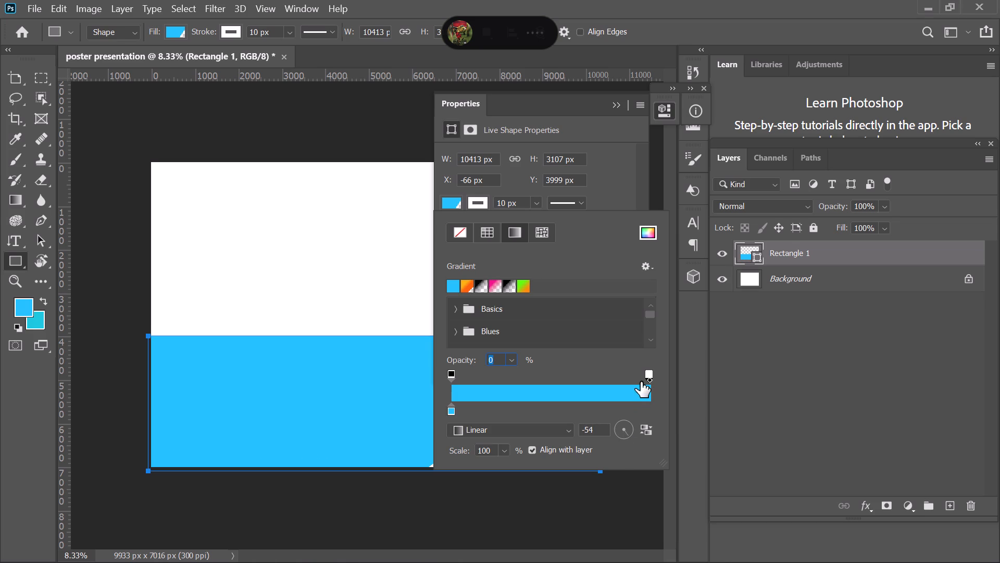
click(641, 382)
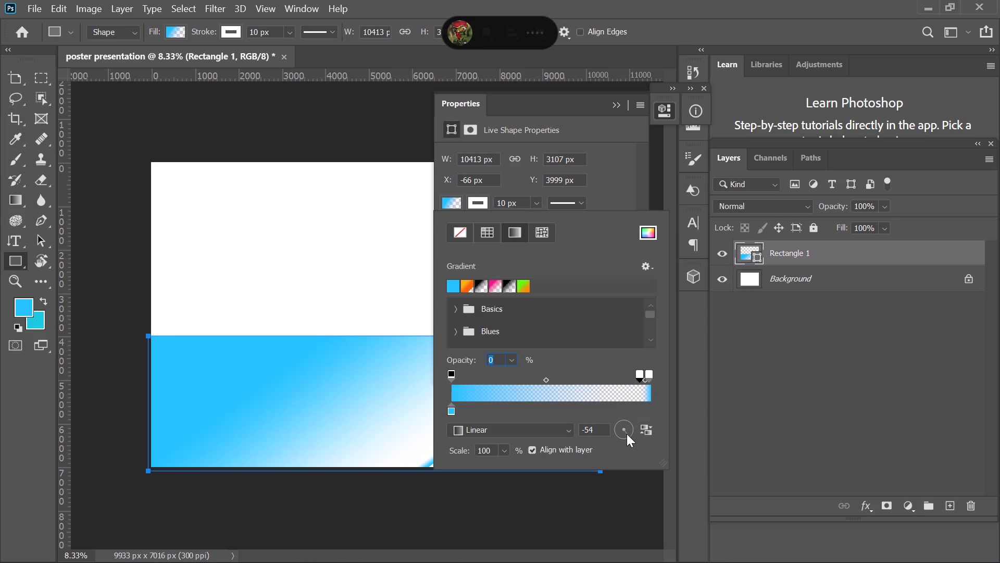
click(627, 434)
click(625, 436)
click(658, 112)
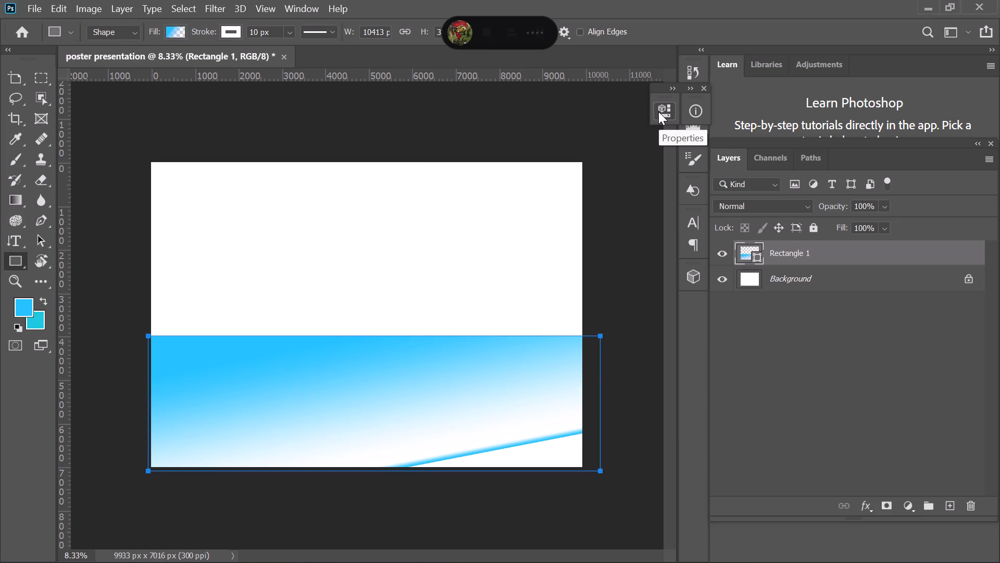
Place the 0% opacity stop at the gradient's end and the 100% stop shortly before it, and check the shape.
click(658, 112)
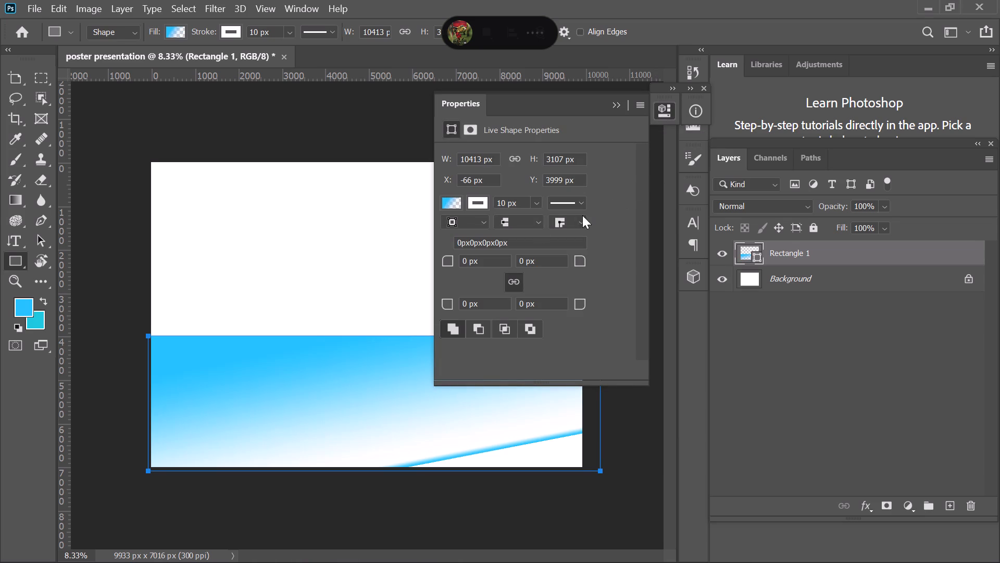
click(451, 202)
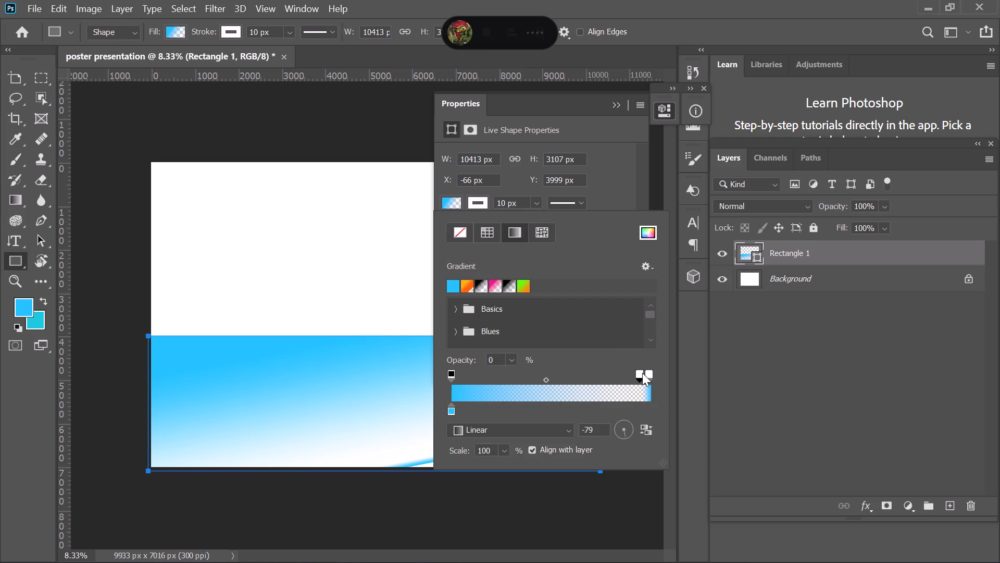
drag(638, 378, 648, 376)
drag(648, 376, 656, 376)
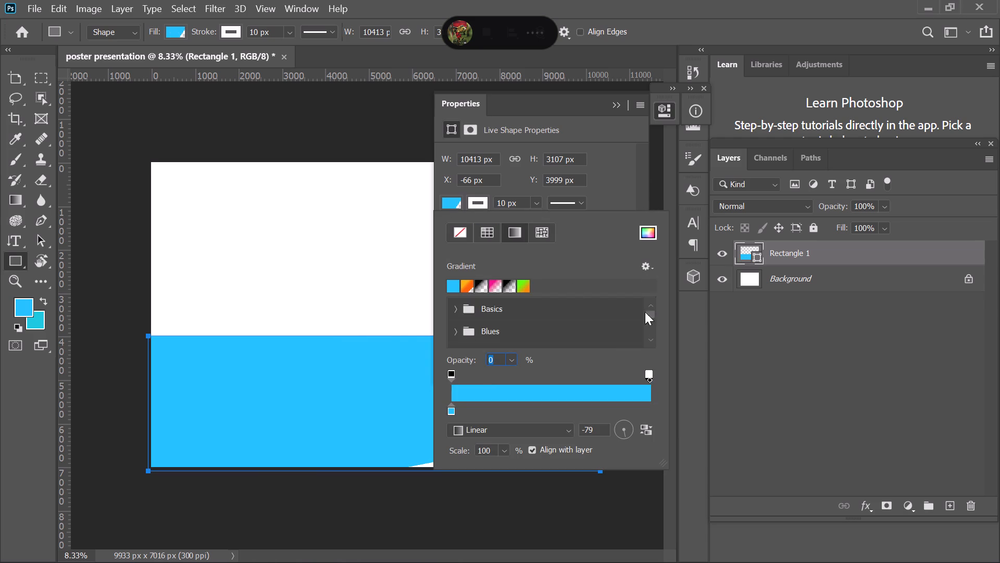
drag(647, 377, 645, 377)
drag(645, 377, 631, 383)
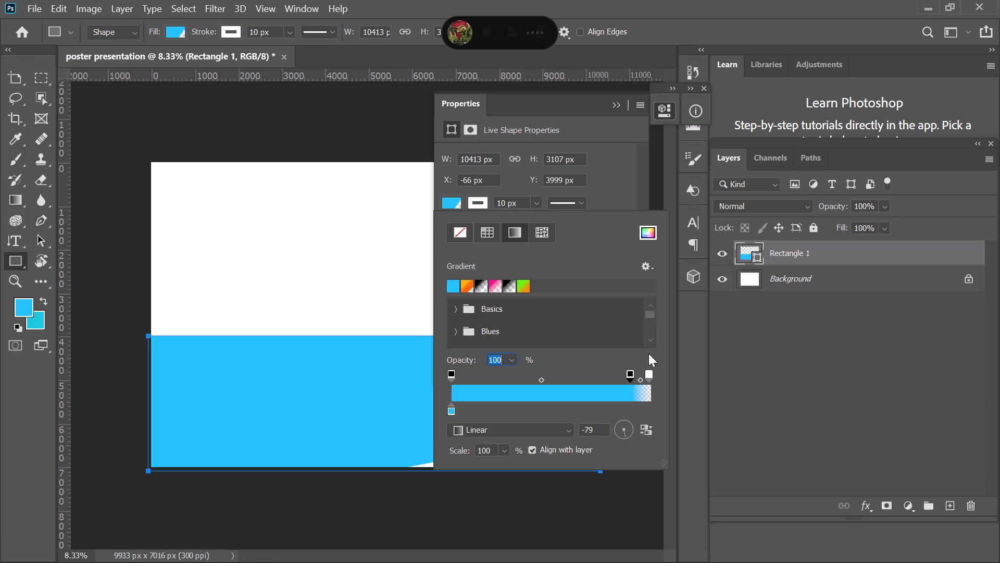
click(660, 113)
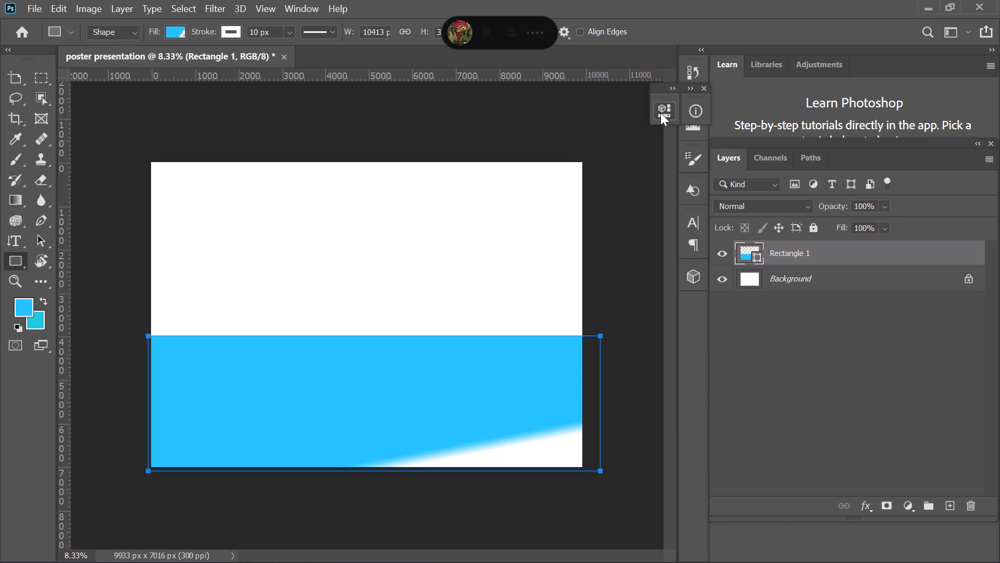
Widen the fade by moving the inner 100% opacity stop to about two thirds along the gradient.
click(660, 113)
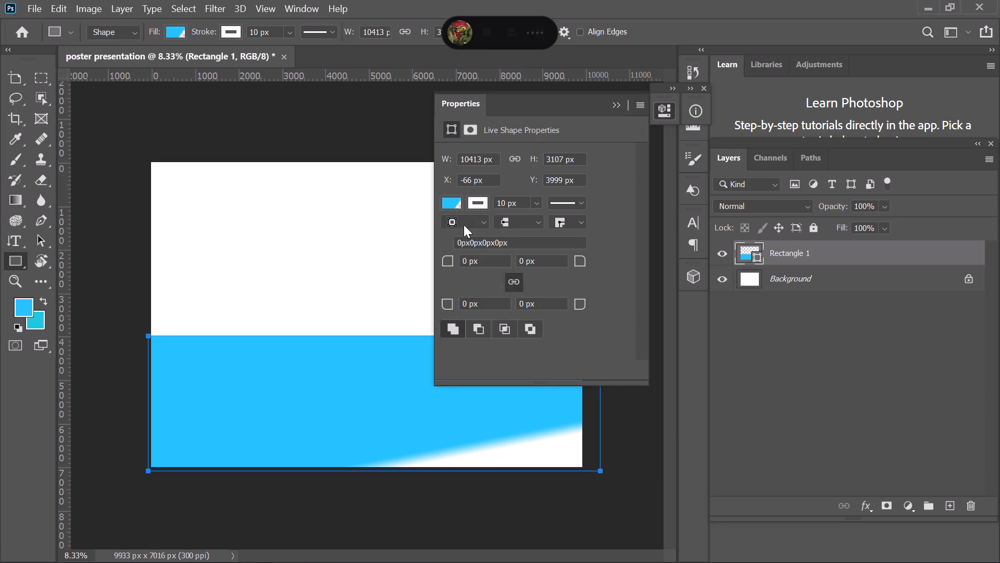
click(455, 203)
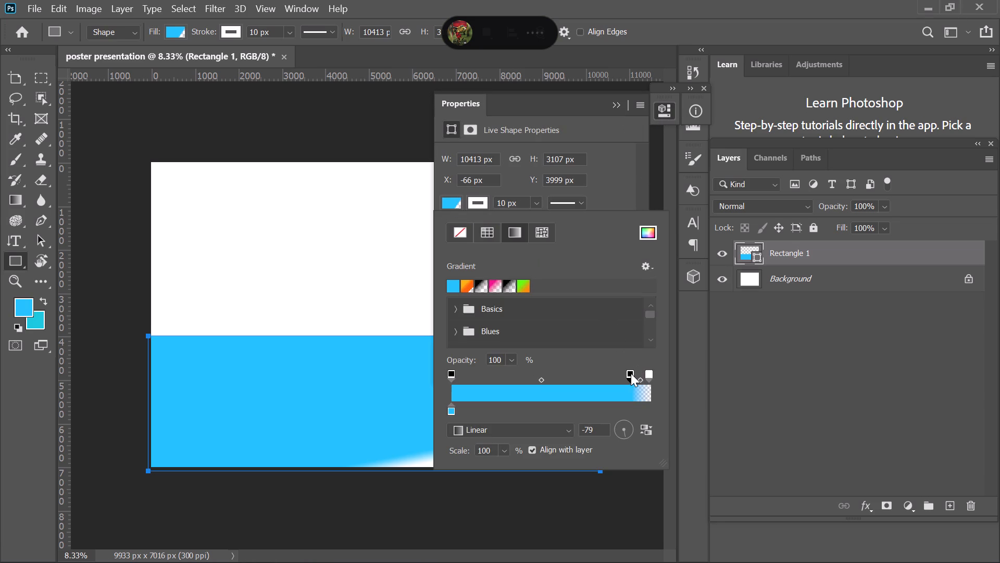
drag(629, 374, 588, 378)
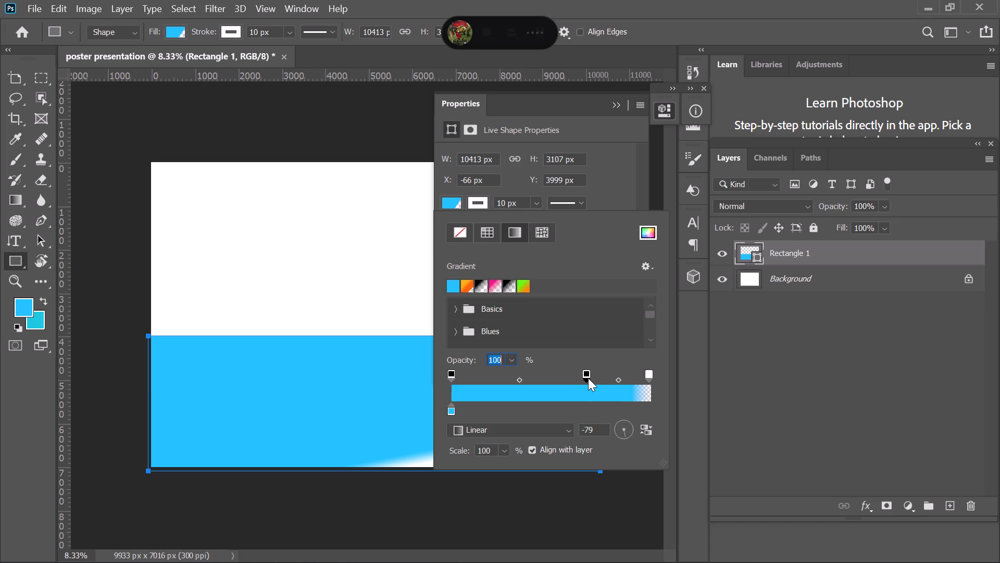
scroll(564, 354, down, 1)
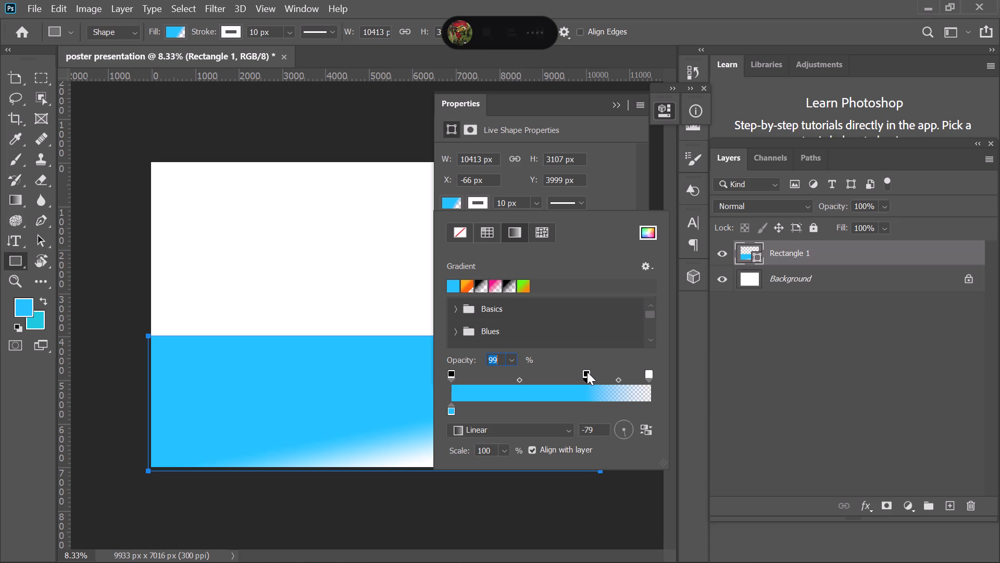
scroll(587, 372, up, 1)
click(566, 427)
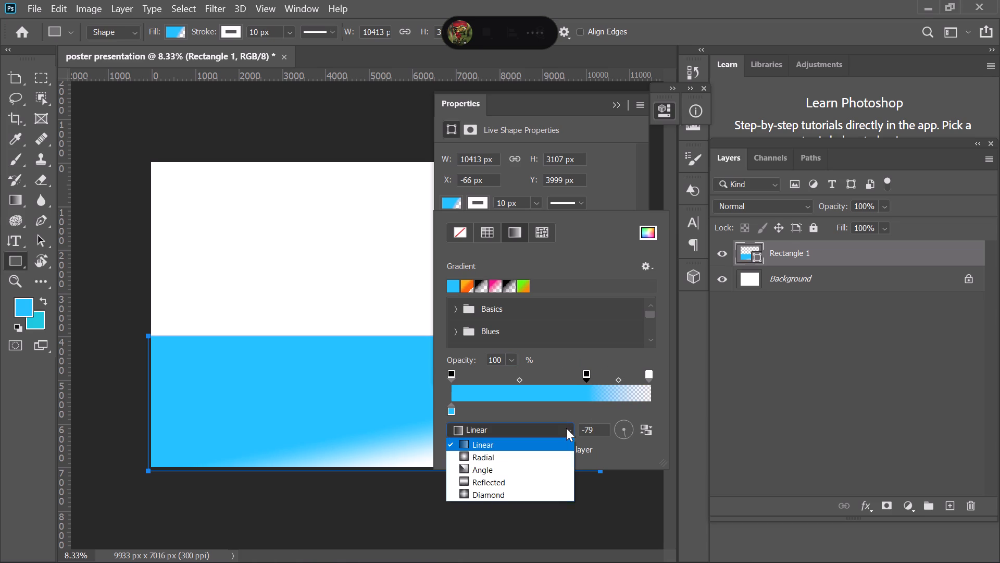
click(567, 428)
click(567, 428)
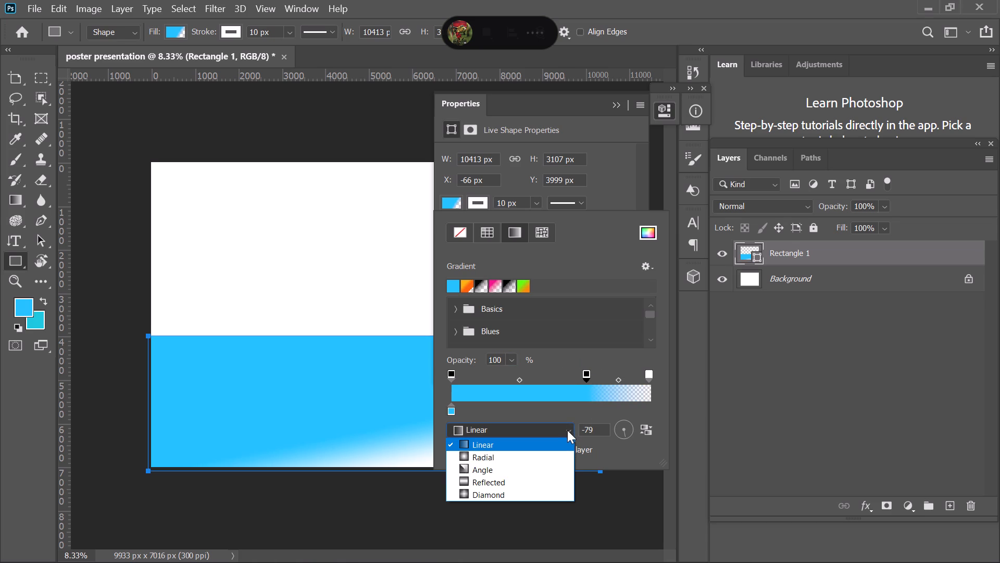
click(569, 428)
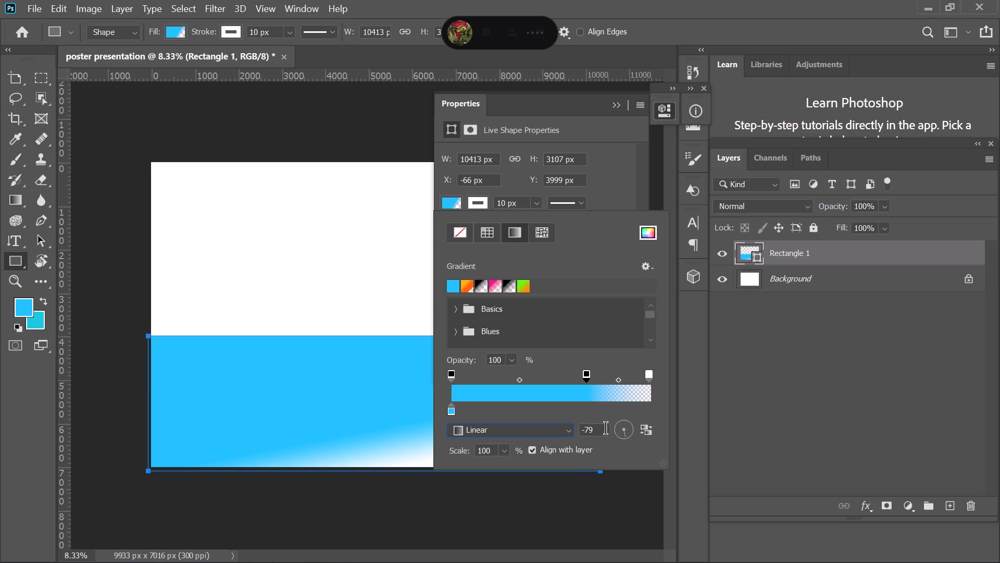
Set the angle of the rectangle's linear gradient to 113°.
click(621, 435)
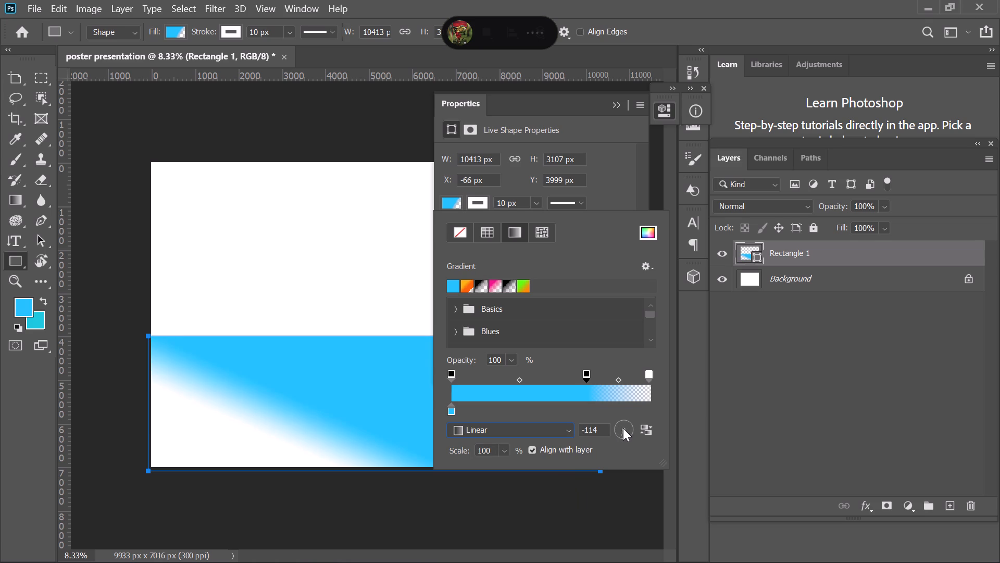
click(621, 424)
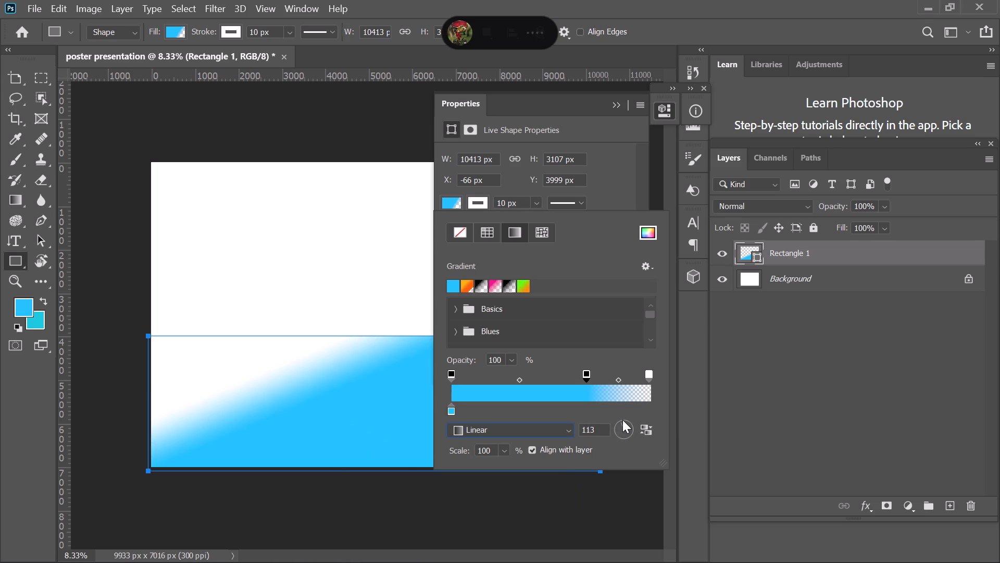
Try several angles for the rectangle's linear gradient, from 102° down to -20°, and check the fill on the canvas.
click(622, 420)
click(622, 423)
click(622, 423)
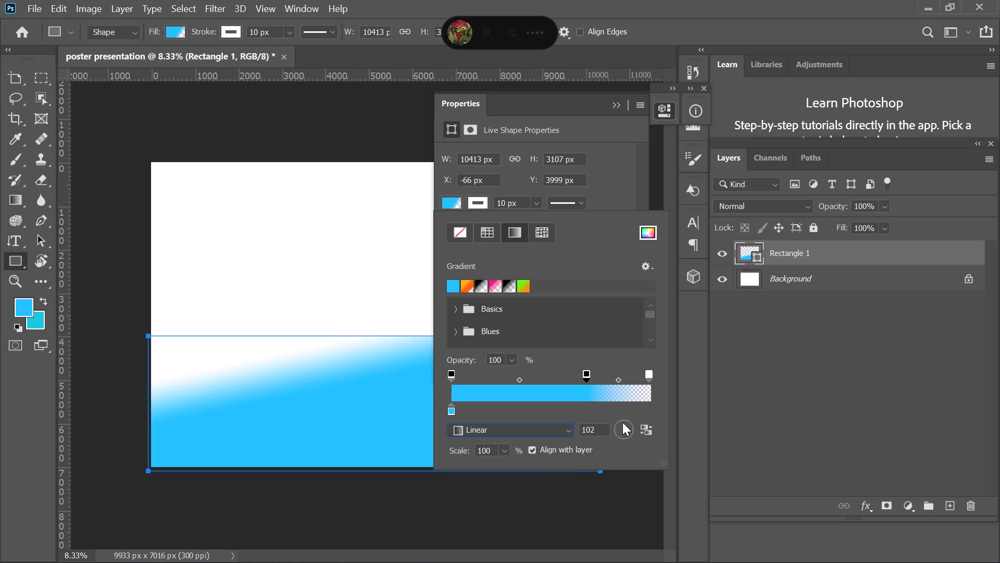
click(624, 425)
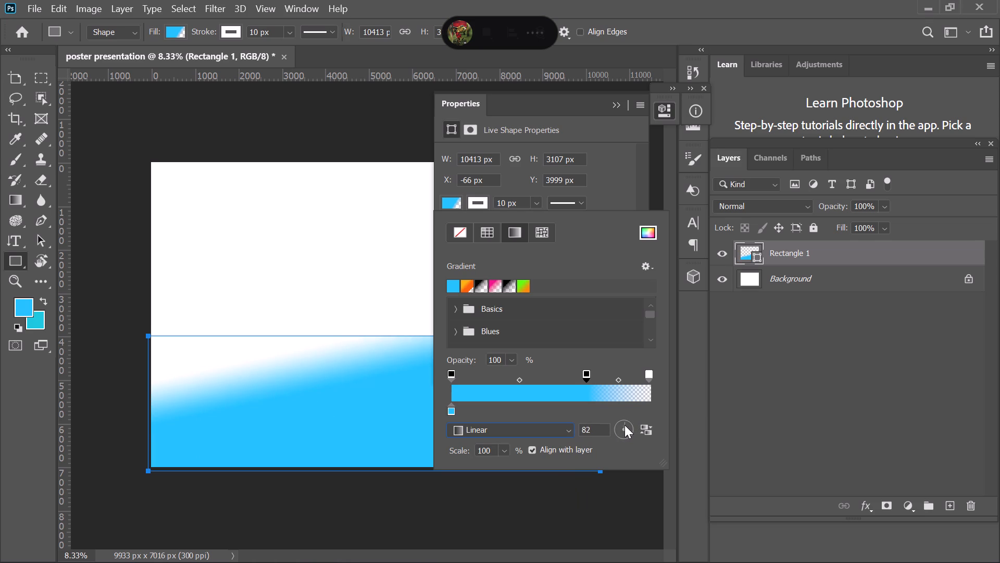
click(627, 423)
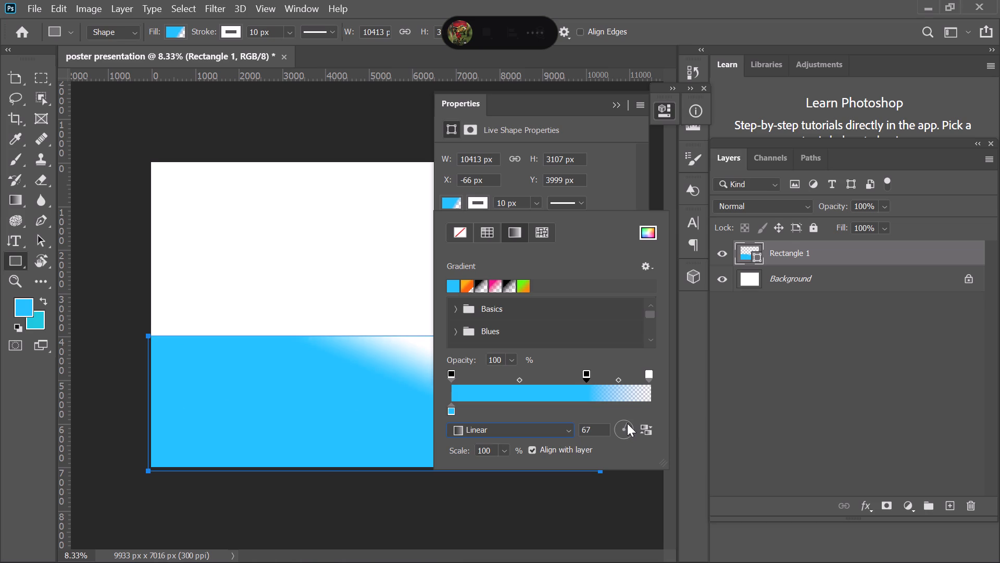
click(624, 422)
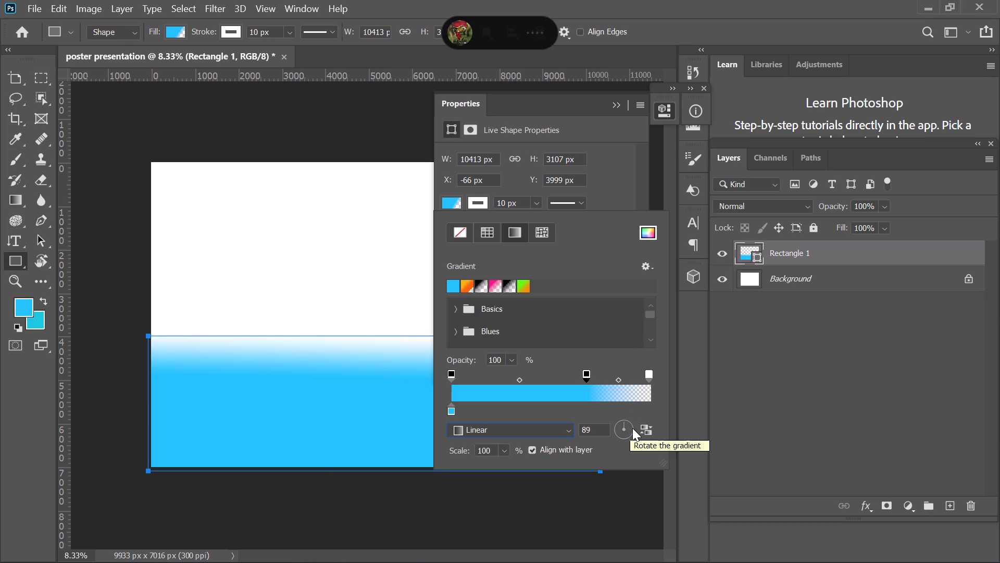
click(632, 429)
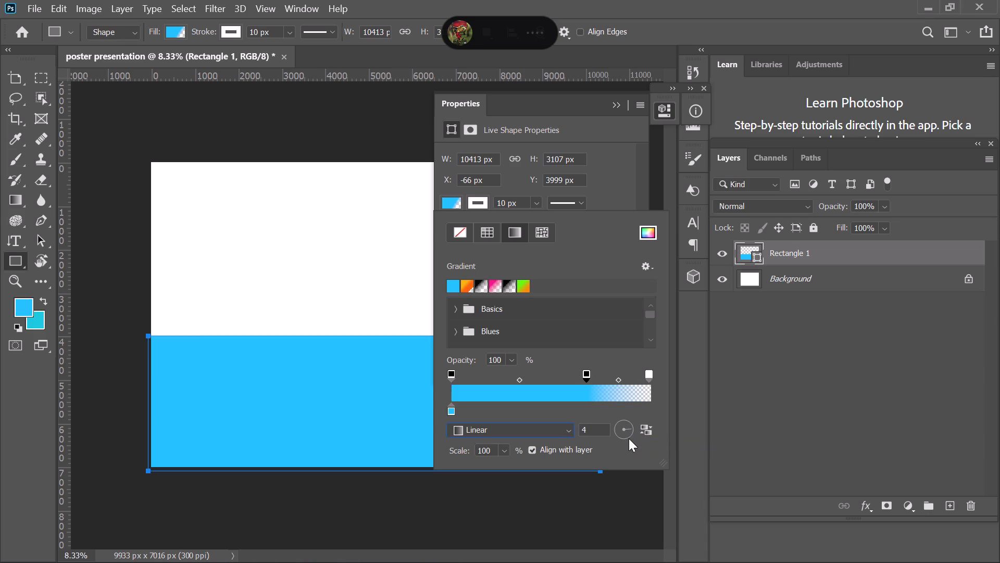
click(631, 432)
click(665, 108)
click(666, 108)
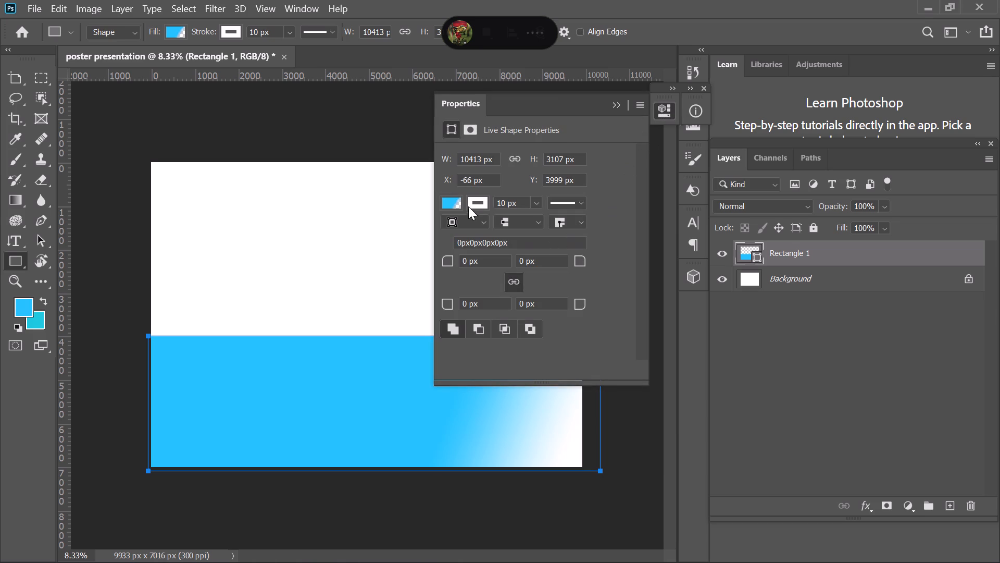
Add a 100% opacity stop about a tenth along the rectangle's gradient and move the blue colour stop to about one third.
click(452, 203)
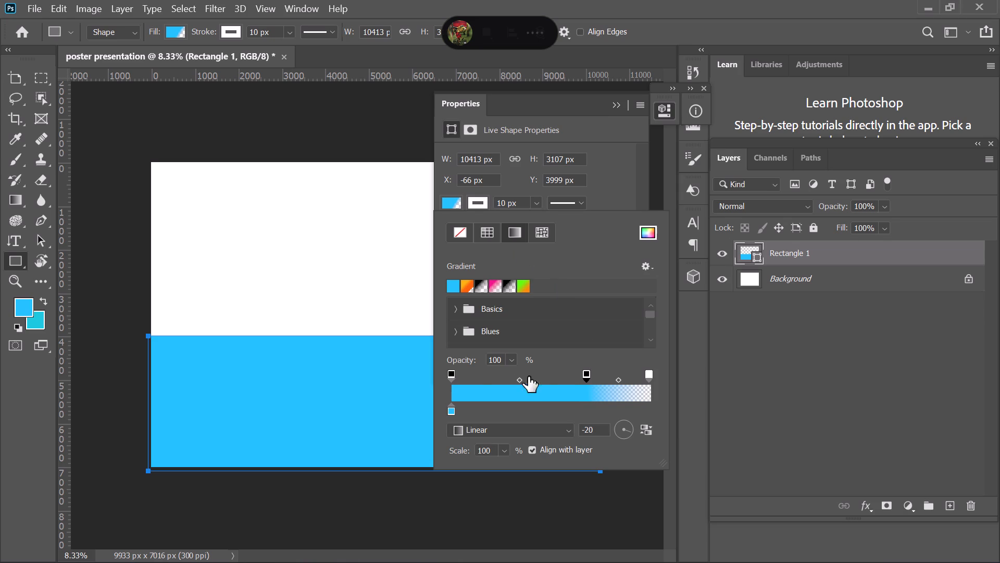
click(471, 383)
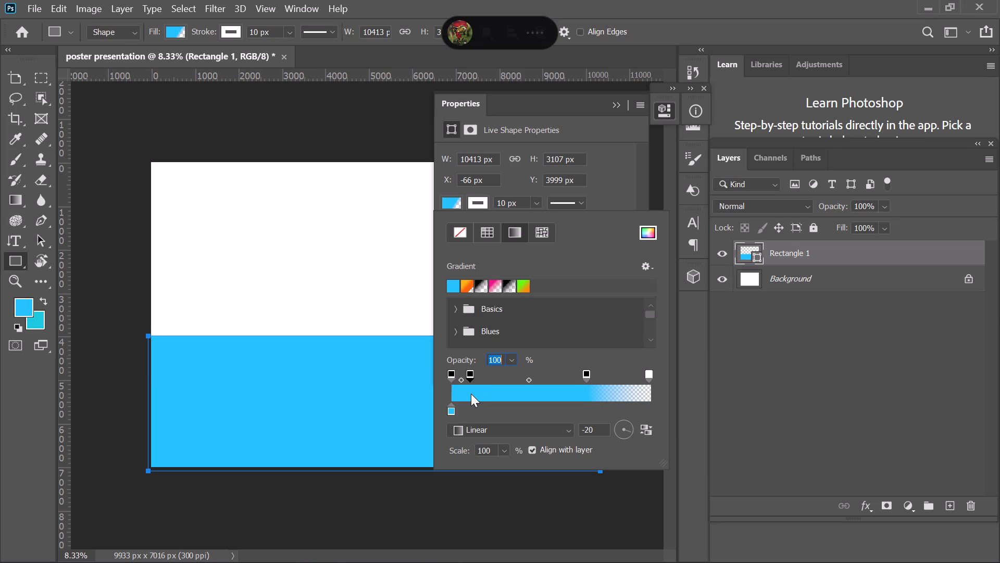
drag(452, 407, 463, 409)
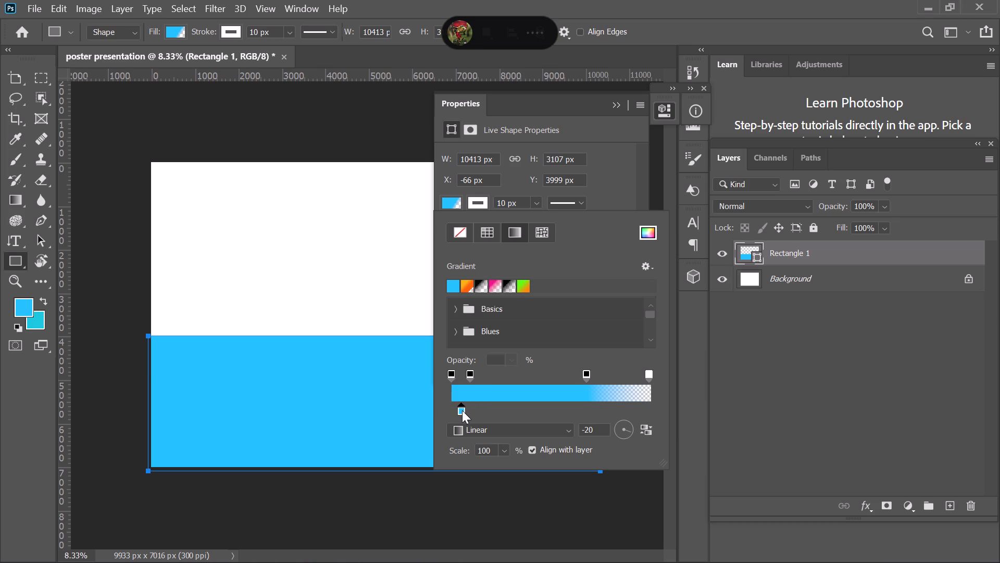
drag(461, 410, 516, 406)
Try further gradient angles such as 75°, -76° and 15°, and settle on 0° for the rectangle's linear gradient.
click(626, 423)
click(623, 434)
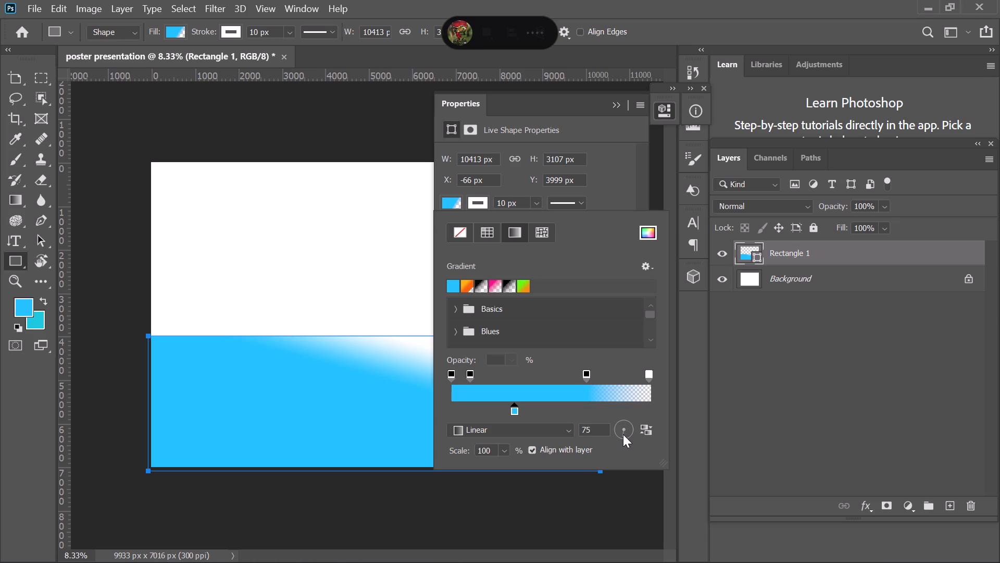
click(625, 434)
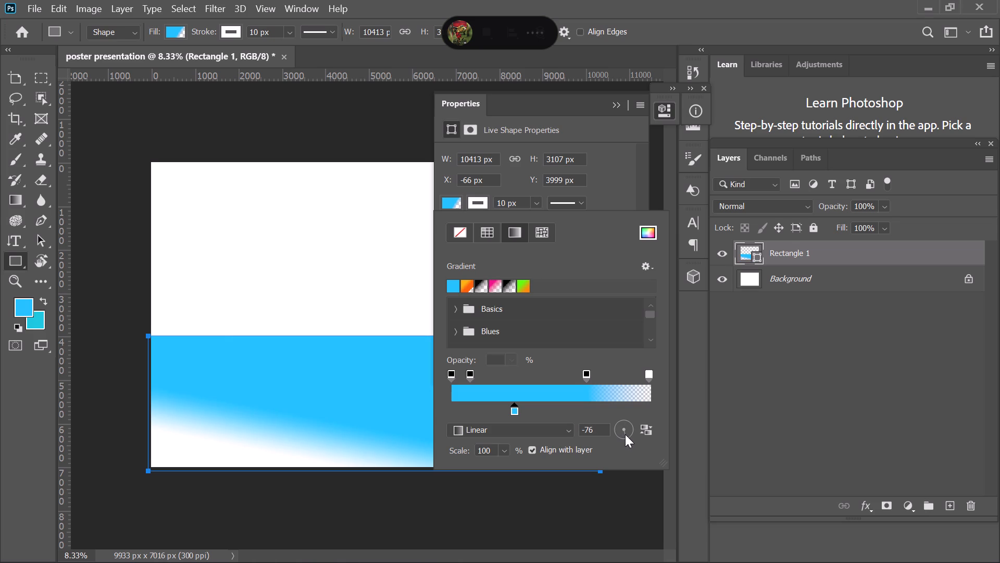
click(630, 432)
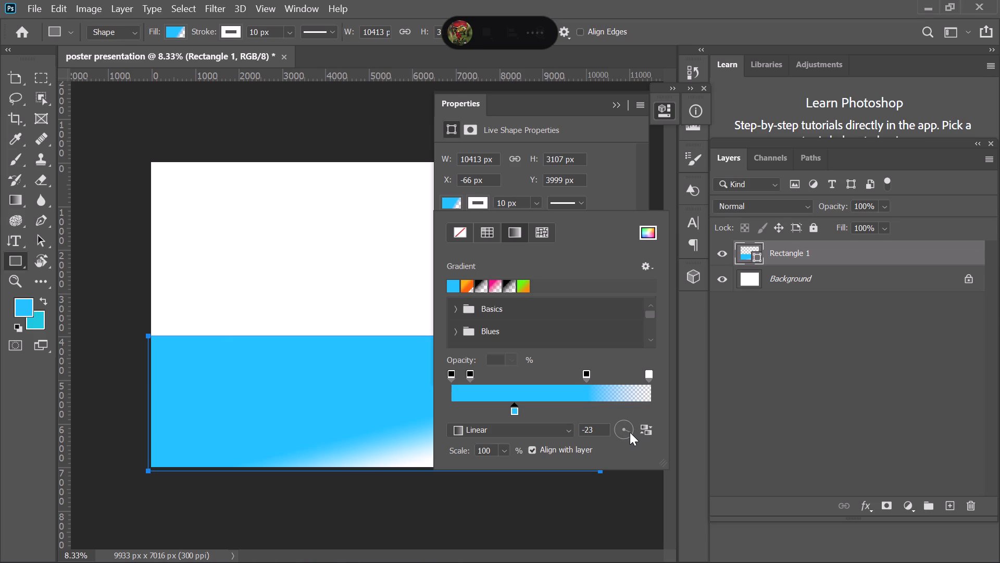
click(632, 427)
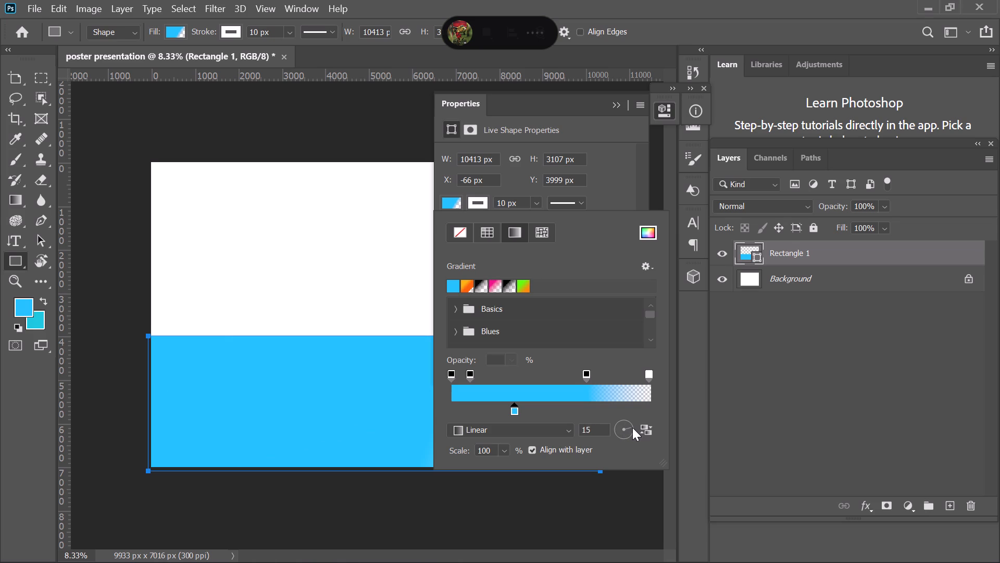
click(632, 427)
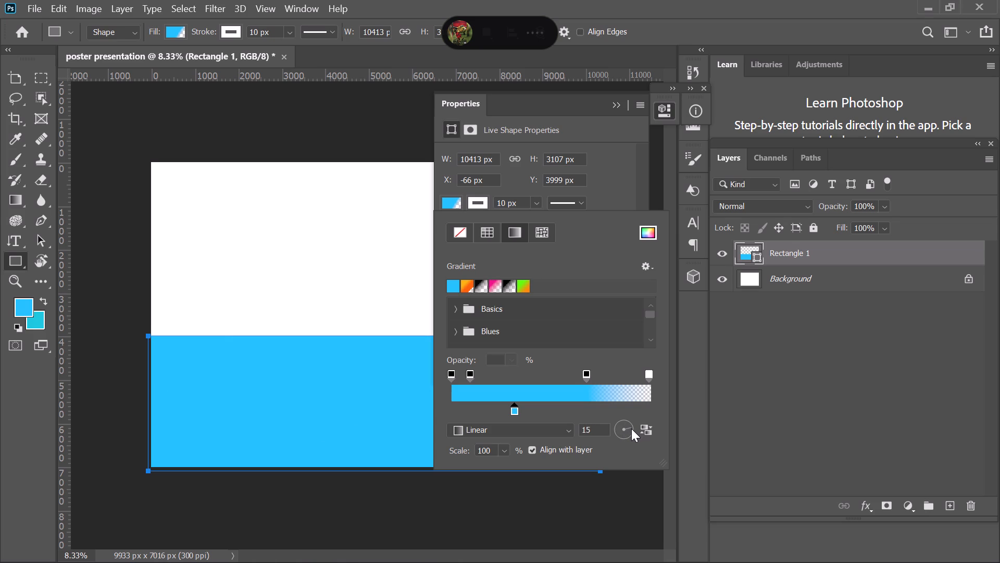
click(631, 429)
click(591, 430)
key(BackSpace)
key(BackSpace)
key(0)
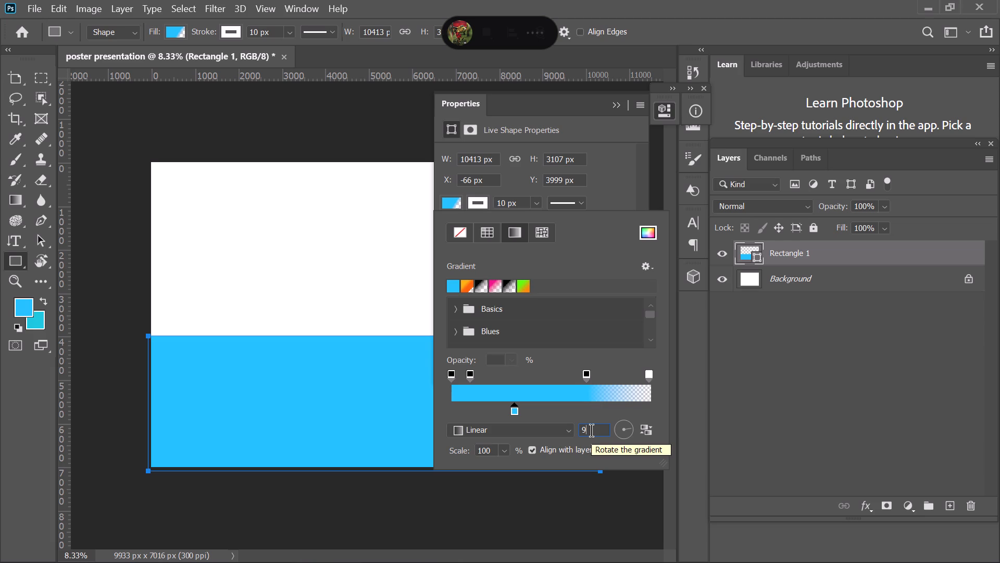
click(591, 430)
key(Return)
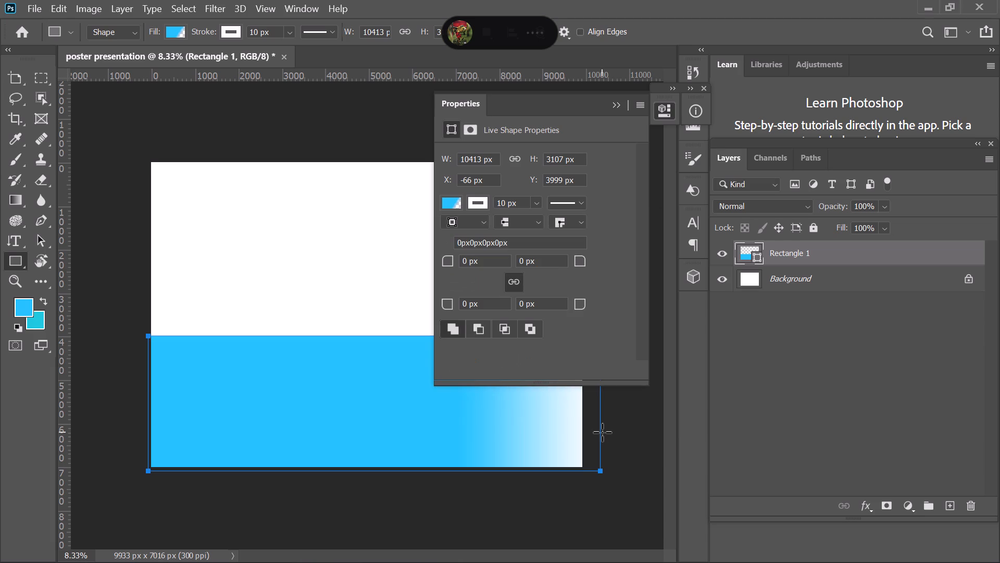
Widen the rectangle's fade by moving the inner 100% opacity stop to just past the gradient's middle, and check the shape.
click(449, 197)
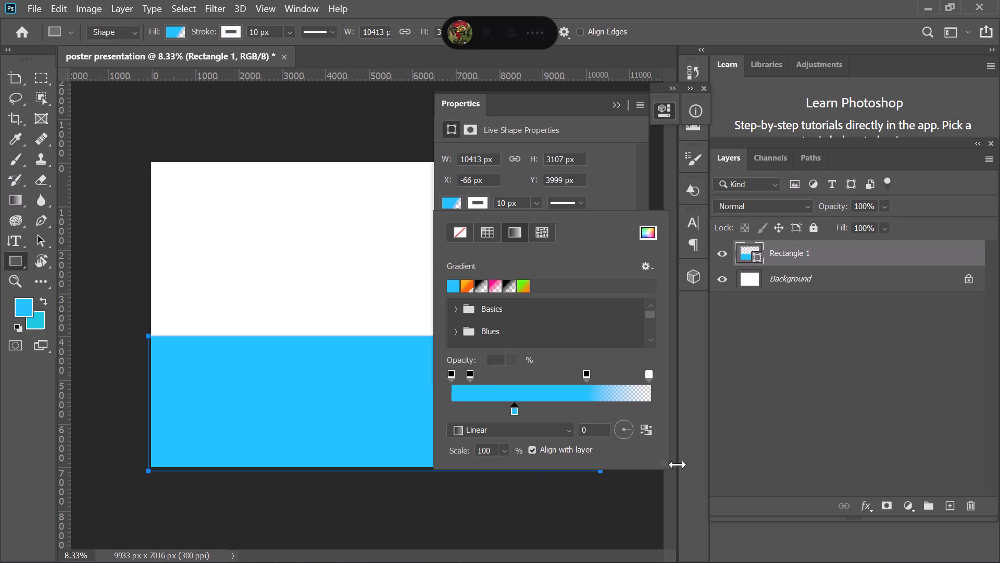
drag(588, 376, 577, 378)
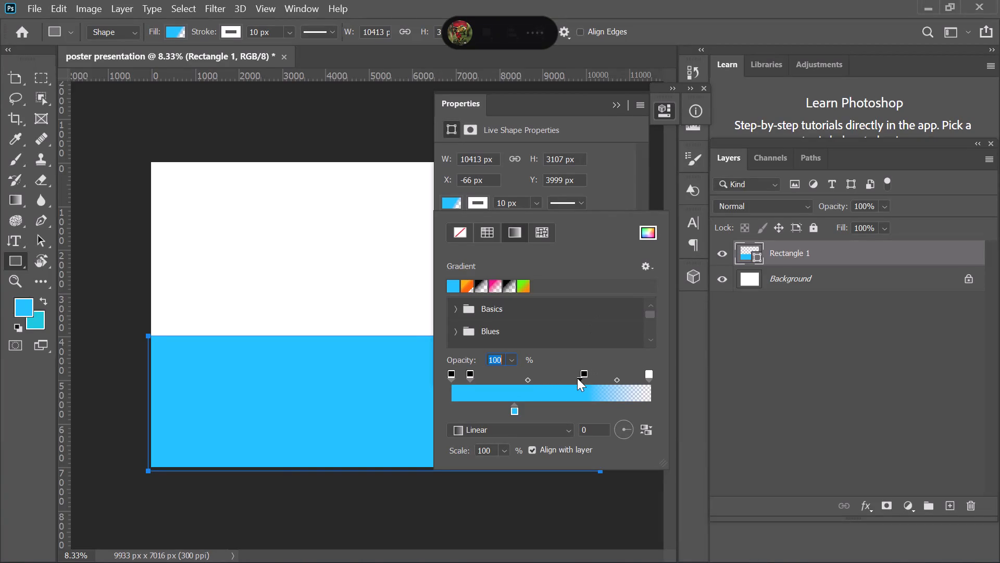
drag(577, 378, 563, 381)
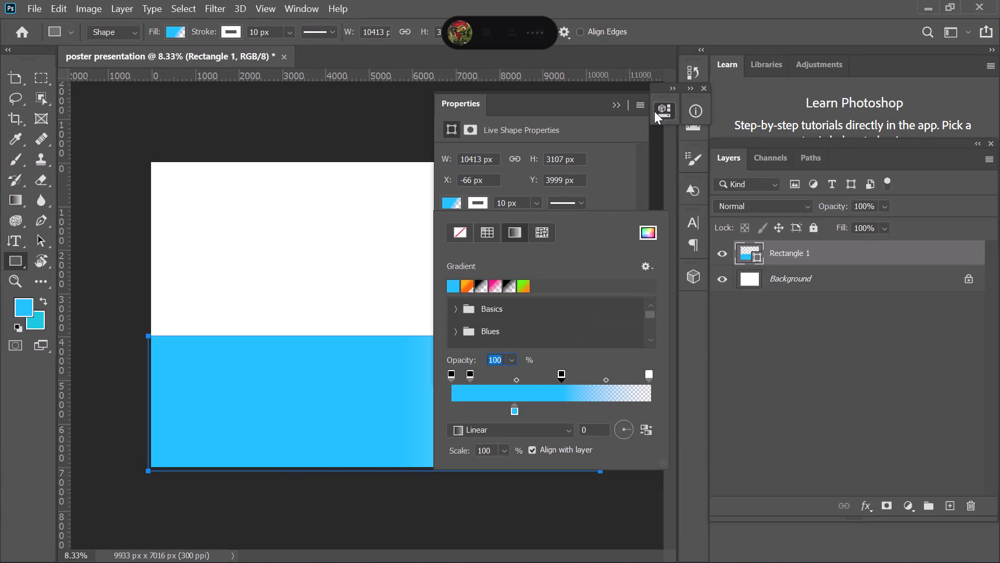
key(Return)
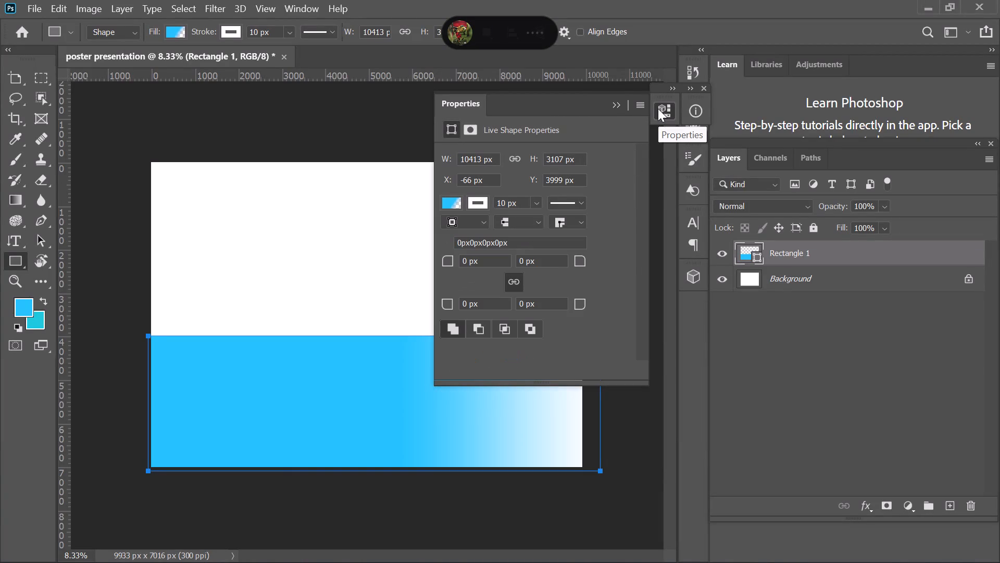
click(658, 108)
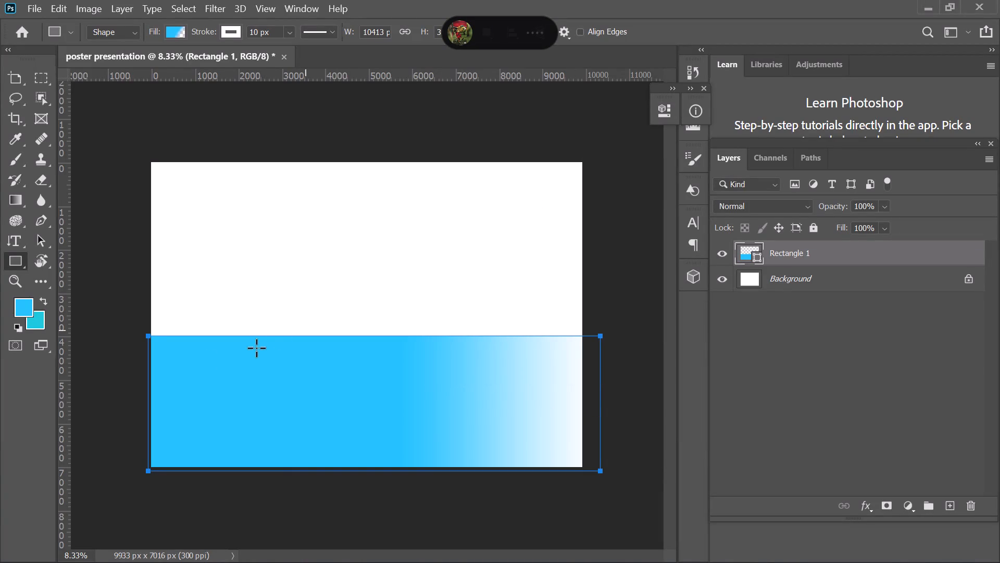
Draw a thin rectangle about 301 px by 7 px over the solid blue part of the gradient rectangle.
drag(229, 374, 216, 374)
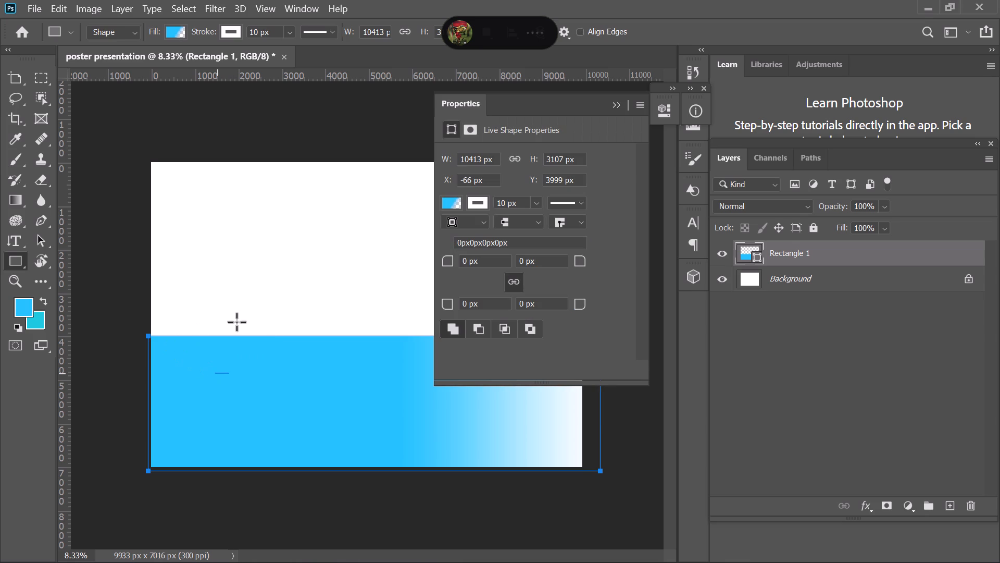
click(619, 108)
Set the linear gradient angle of the large Rectangle 1 layer to 98° and check it on the canvas.
click(810, 269)
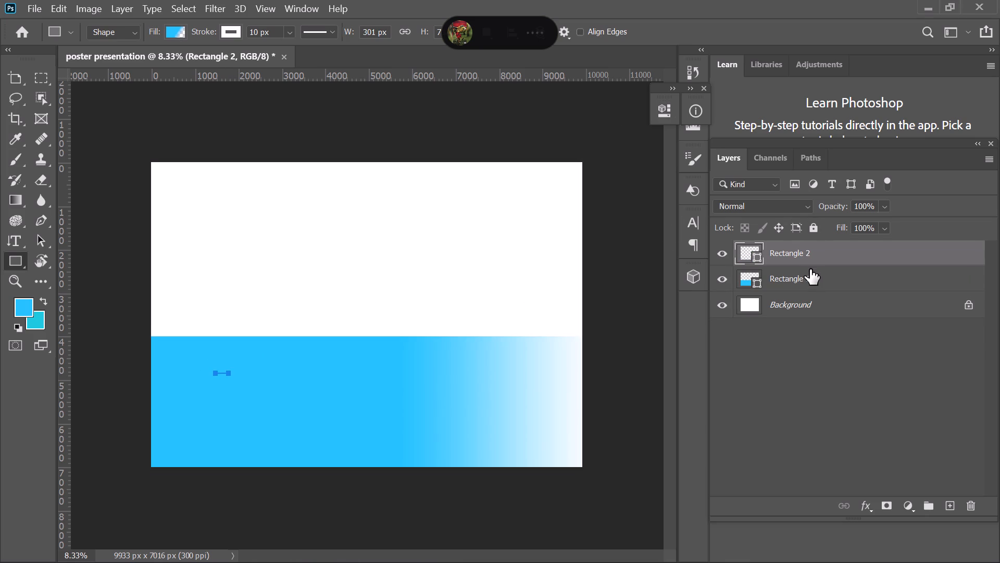
click(810, 272)
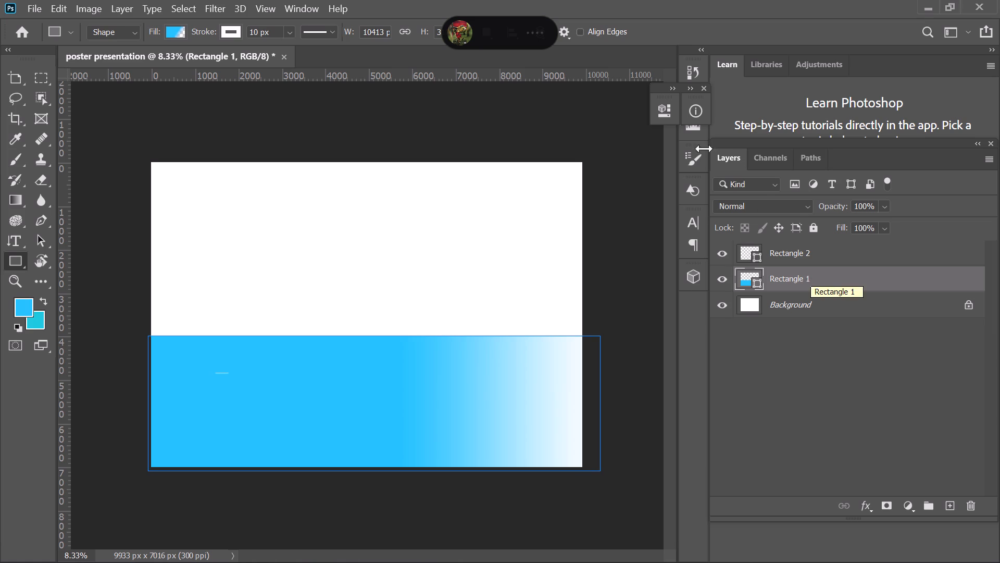
click(672, 113)
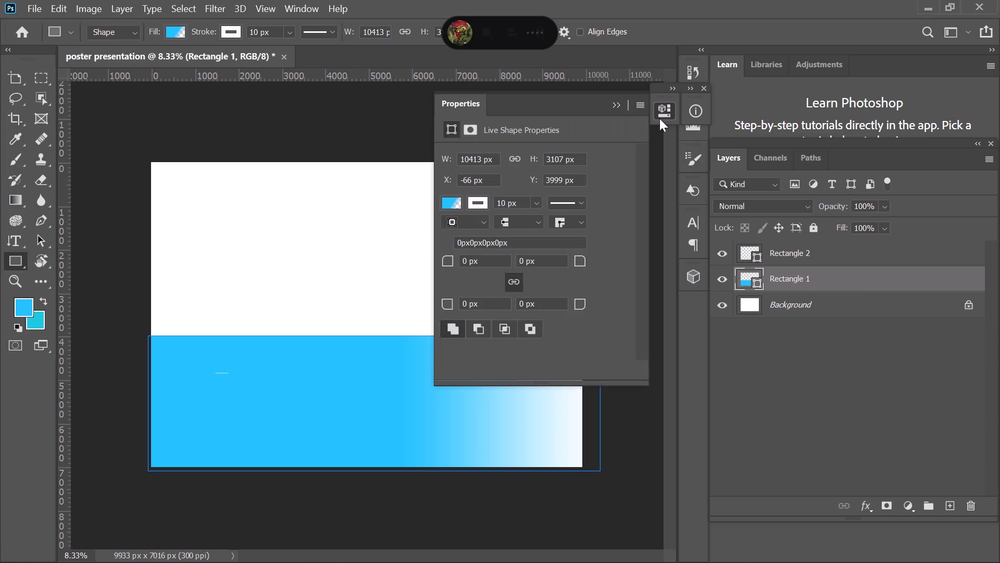
click(449, 202)
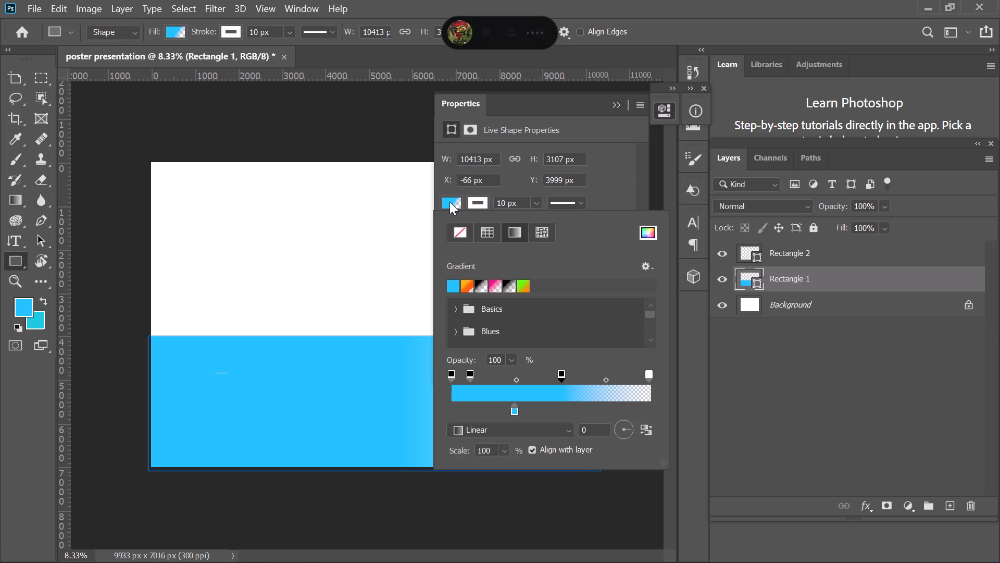
click(623, 423)
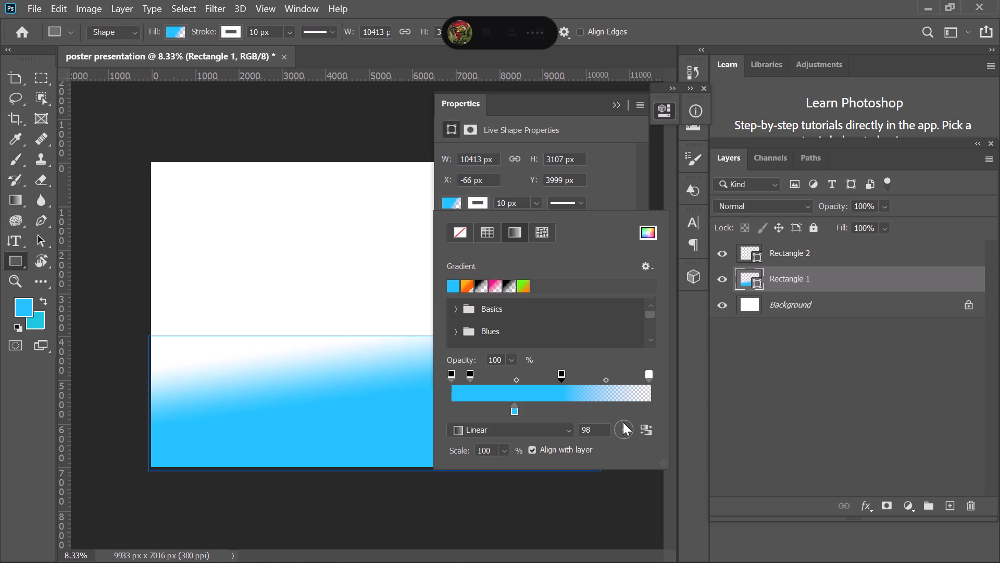
click(664, 112)
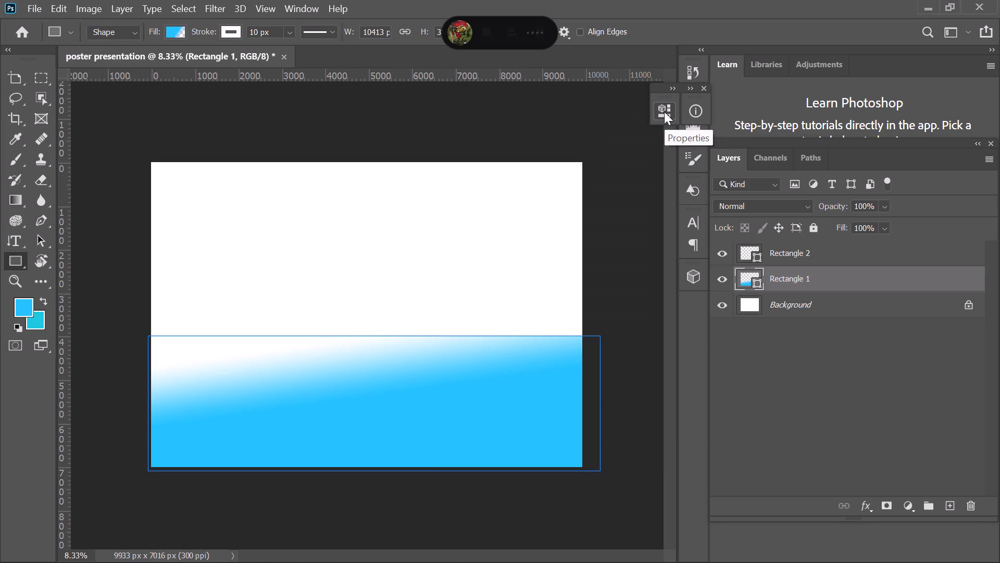
Shorten Rectangle 1's gradient fade by moving the inner 100% opacity stop to roughly three quarters along the gradient, nearer its transparent end.
click(664, 112)
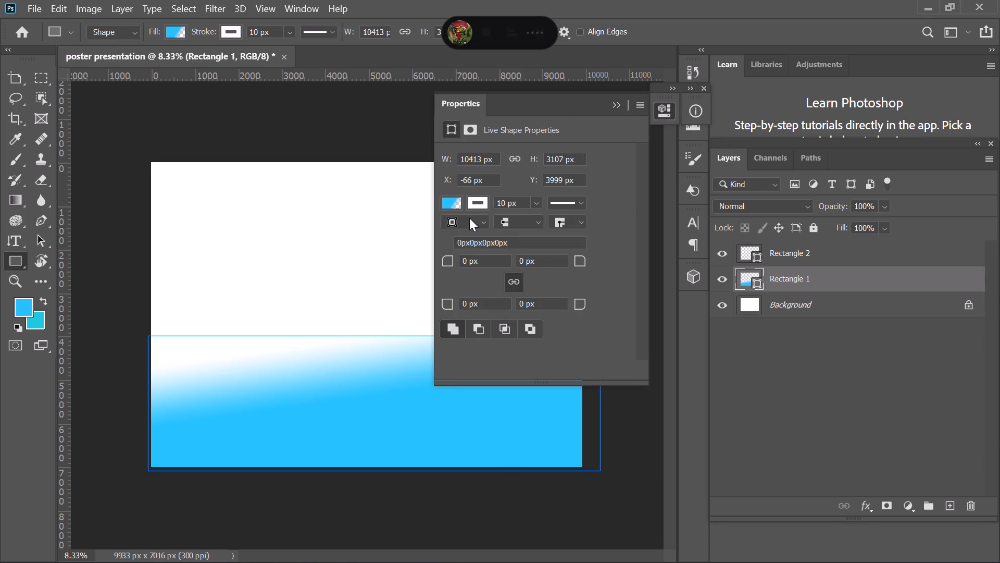
click(454, 203)
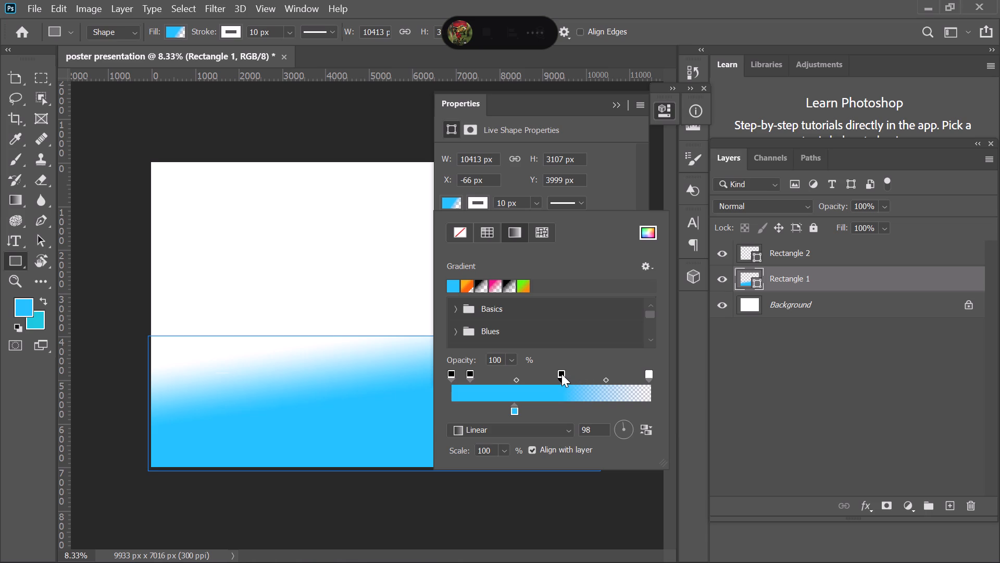
drag(561, 374, 599, 381)
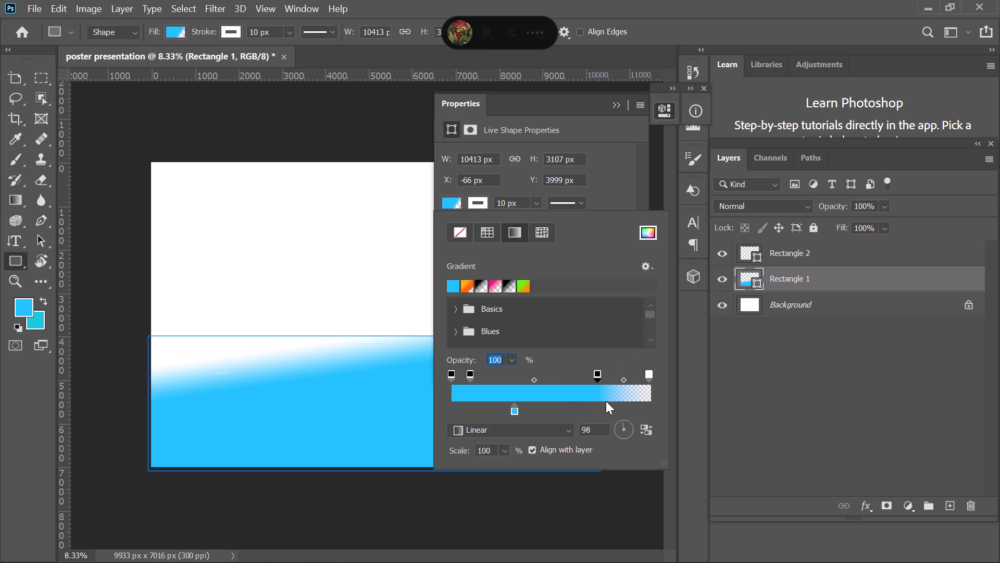
Try slightly different angles for Rectangle 1's linear gradient, such as 97° and 82°, and set it to 90°.
click(623, 422)
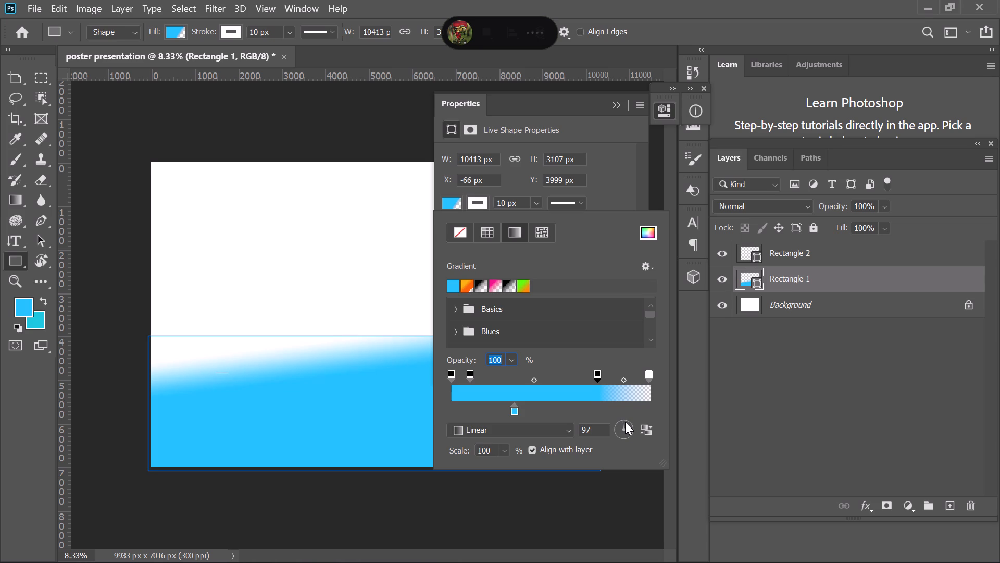
click(625, 422)
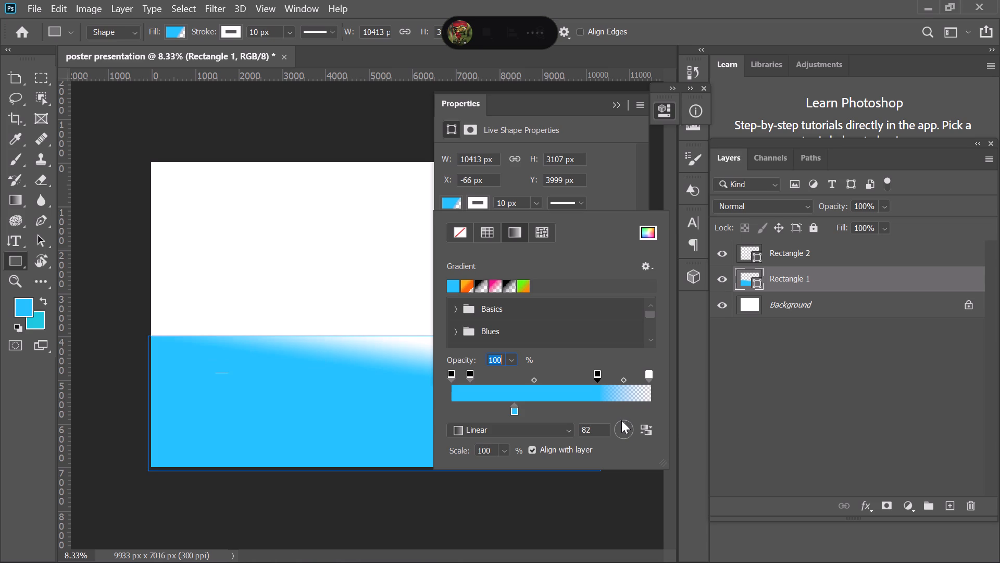
click(595, 426)
key(BackSpace)
key(BackSpace)
text(90)
key(Return)
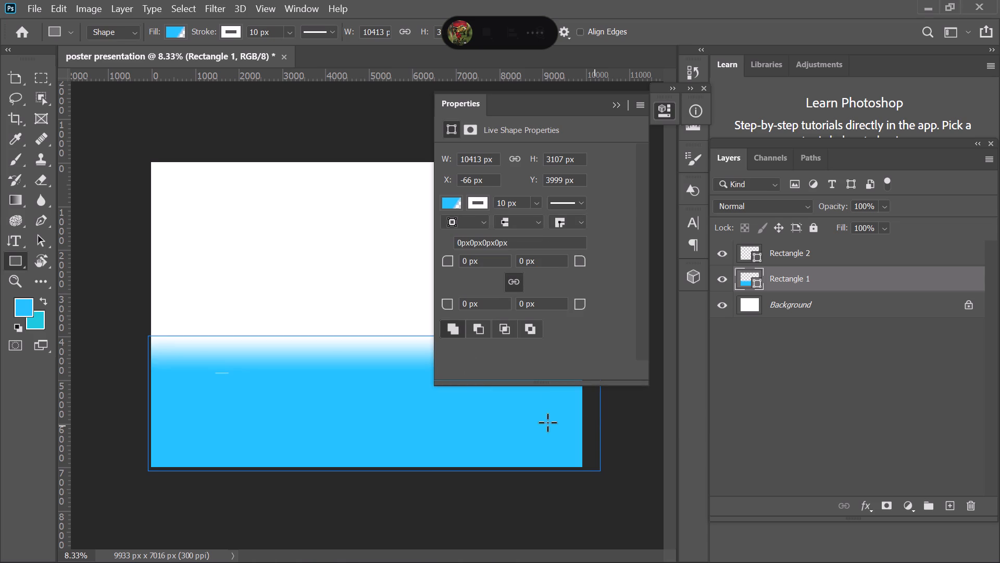
click(656, 107)
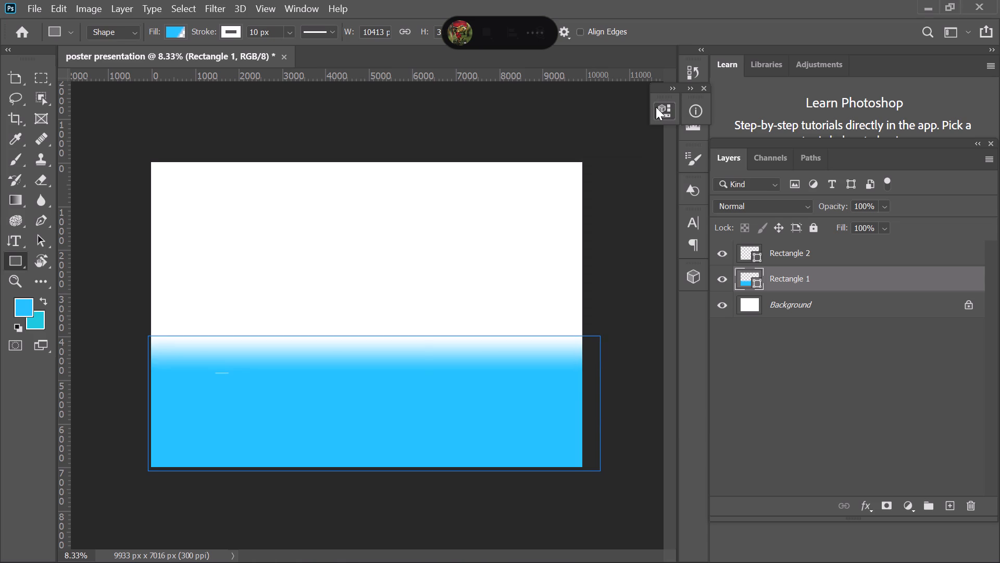
Scale Rectangle 1 proportionally to about 120.8% and reposition it over the lower canvas, overhanging both sides and the bottom edge.
click(779, 279)
key(ctrl+t)
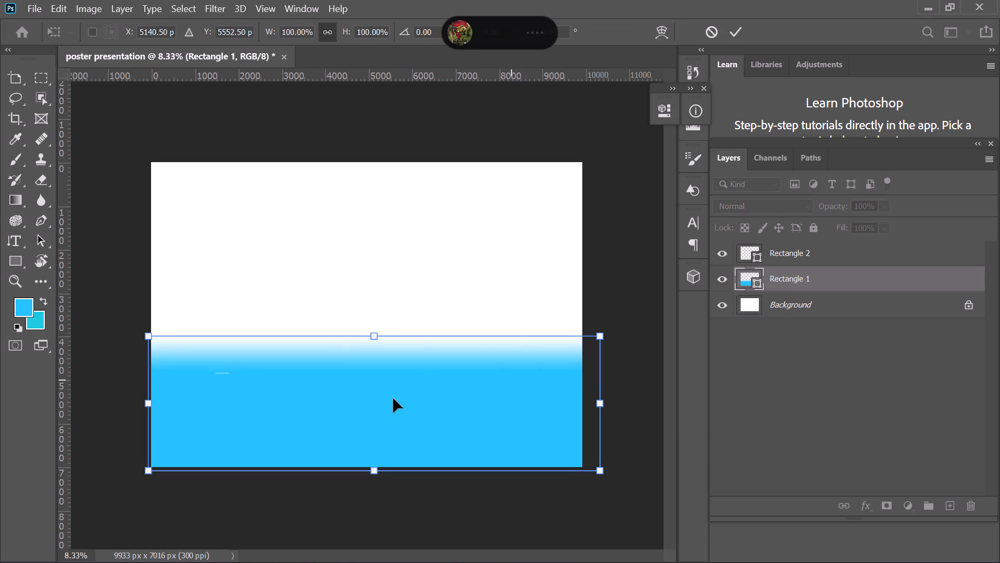
drag(374, 471, 379, 493)
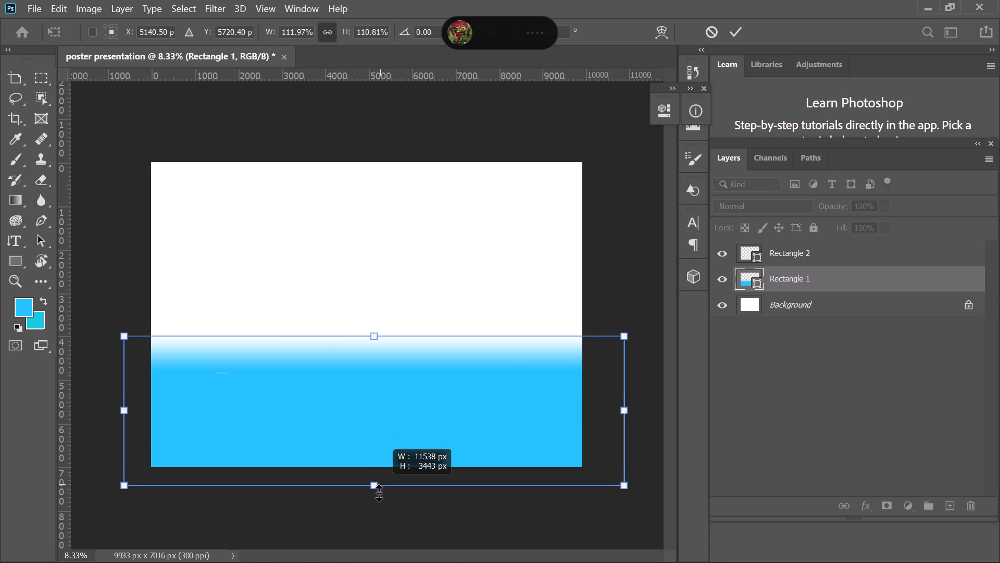
drag(379, 493, 379, 499)
drag(377, 420, 379, 428)
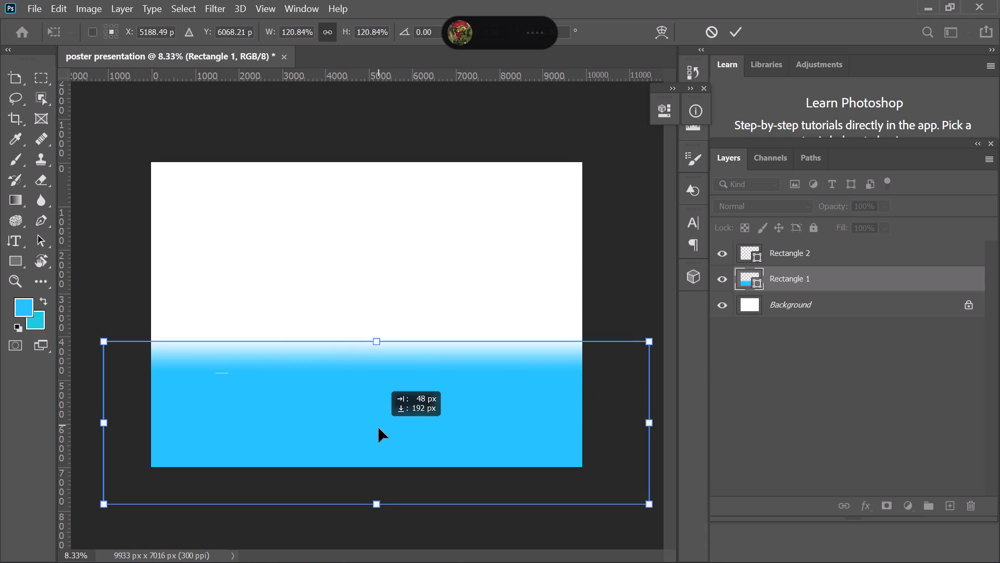
drag(379, 428, 378, 434)
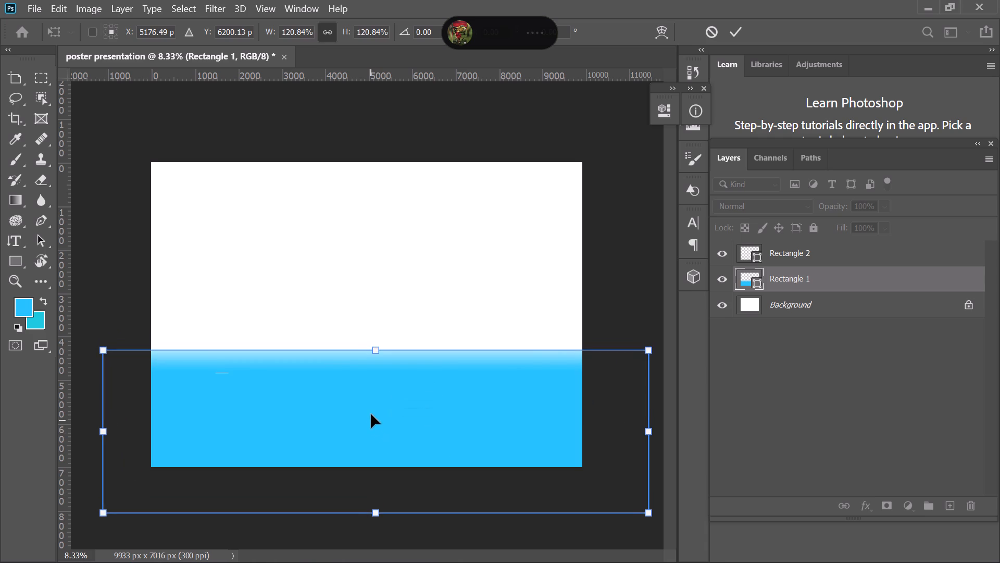
drag(371, 413, 372, 428)
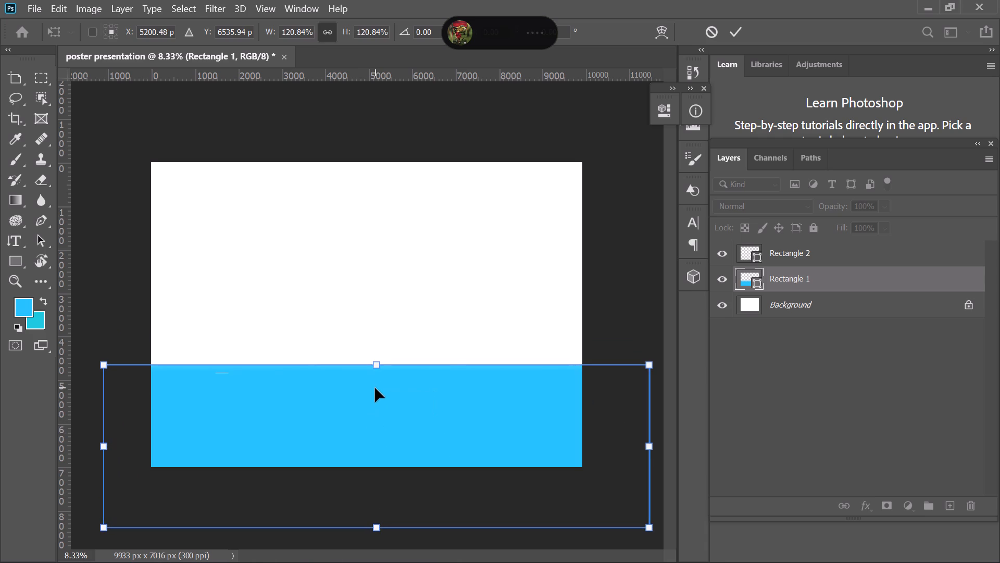
drag(360, 403, 360, 366)
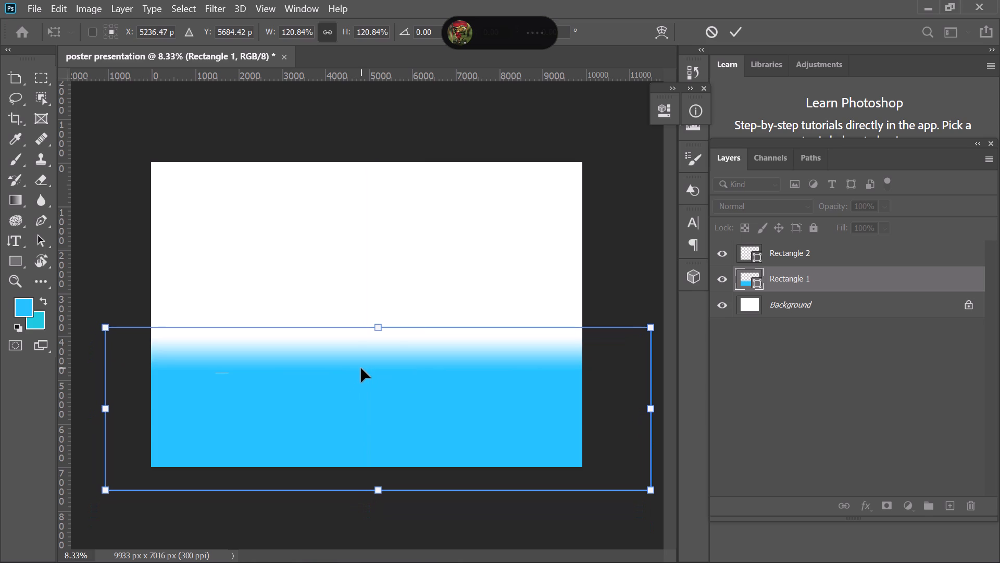
click(361, 368)
drag(353, 454, 353, 454)
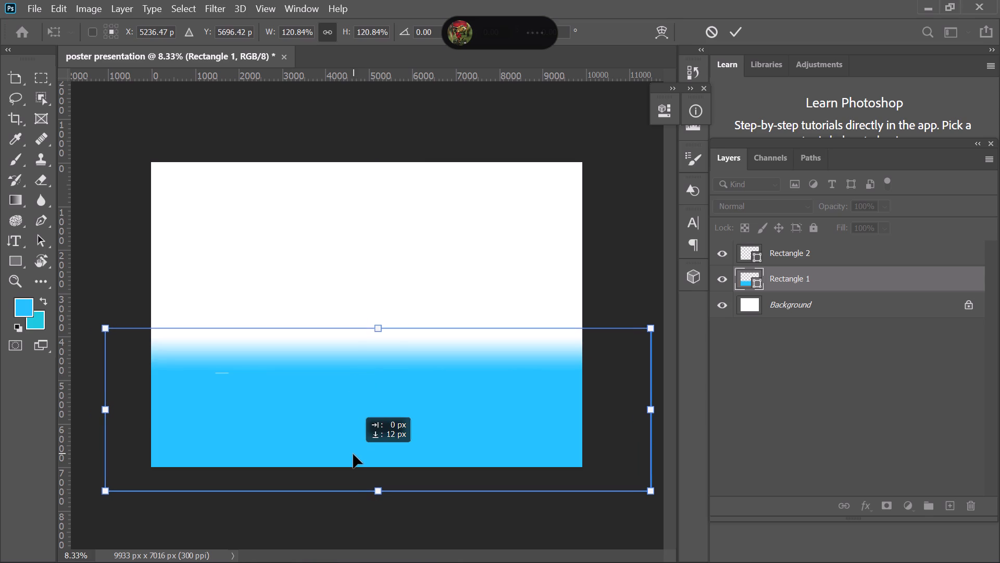
drag(353, 454, 354, 463)
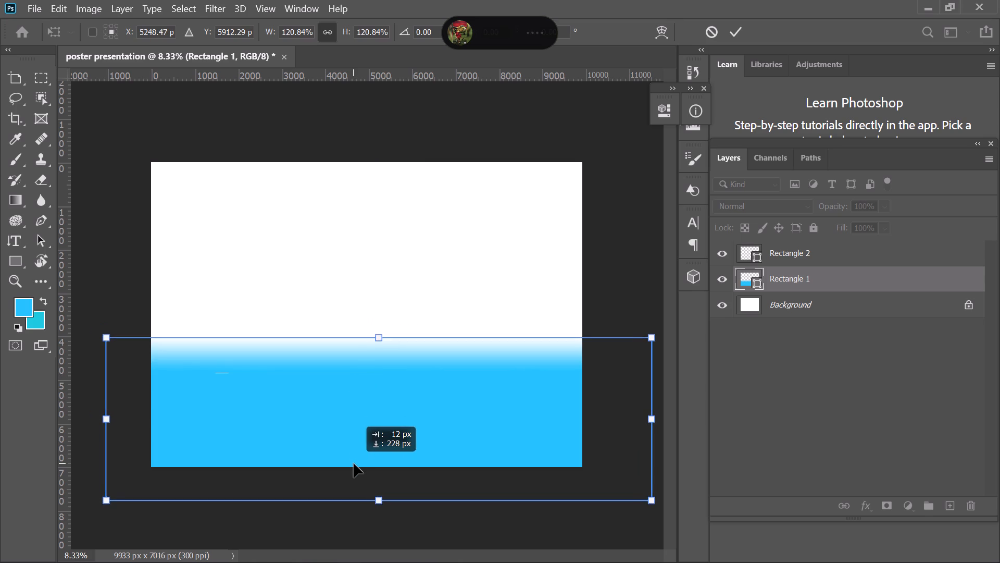
drag(354, 463, 354, 476)
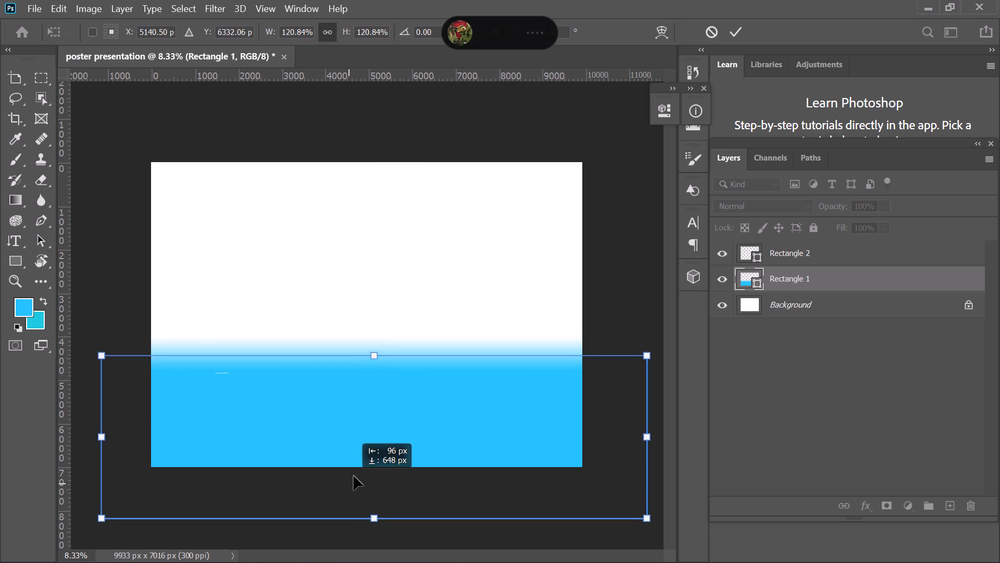
drag(354, 476, 360, 461)
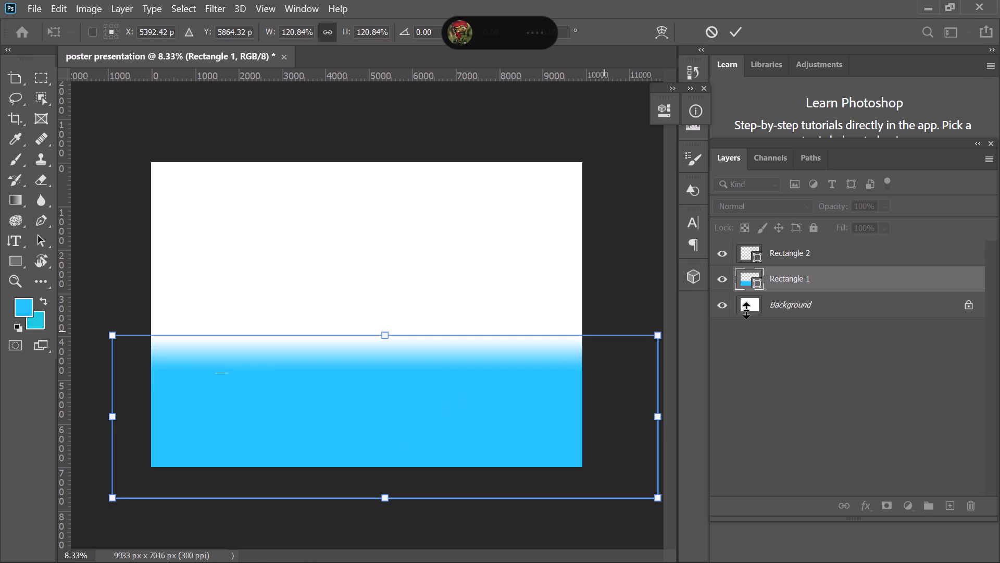
click(817, 277)
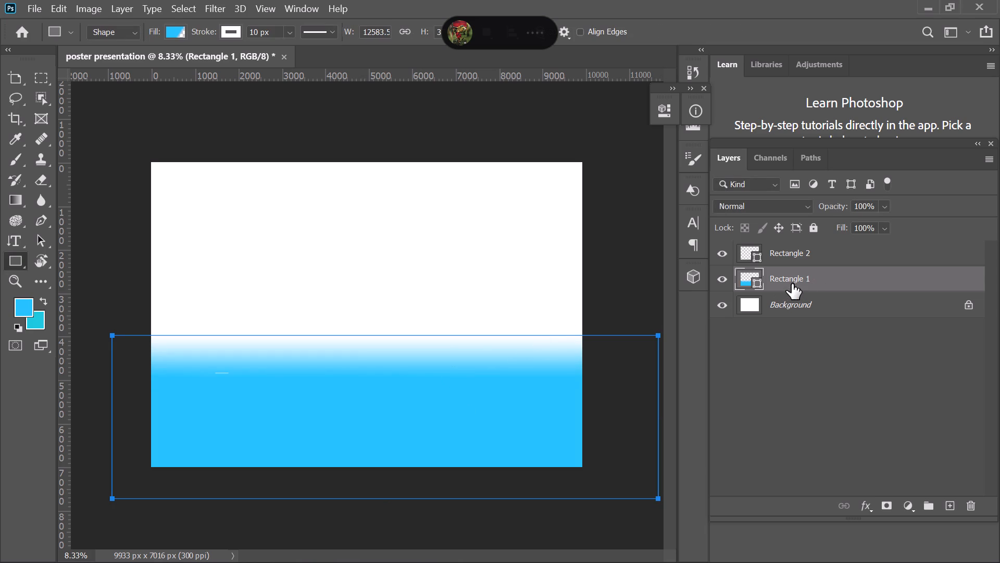
Move Rectangle 1 further down and slightly left, to a centre of about X 5308 px, Y 6392 px.
click(796, 281)
key(ctrl+t)
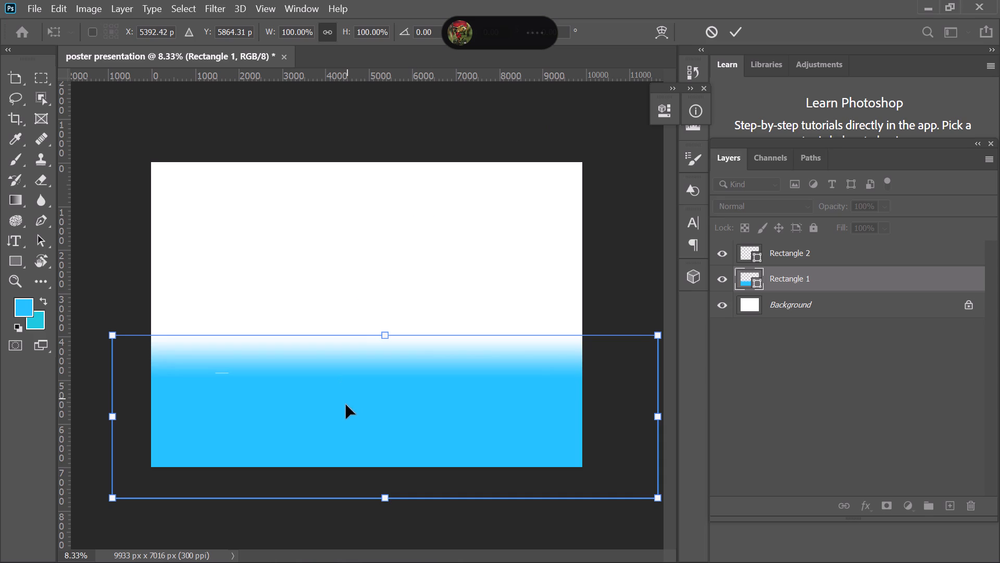
drag(352, 400, 348, 414)
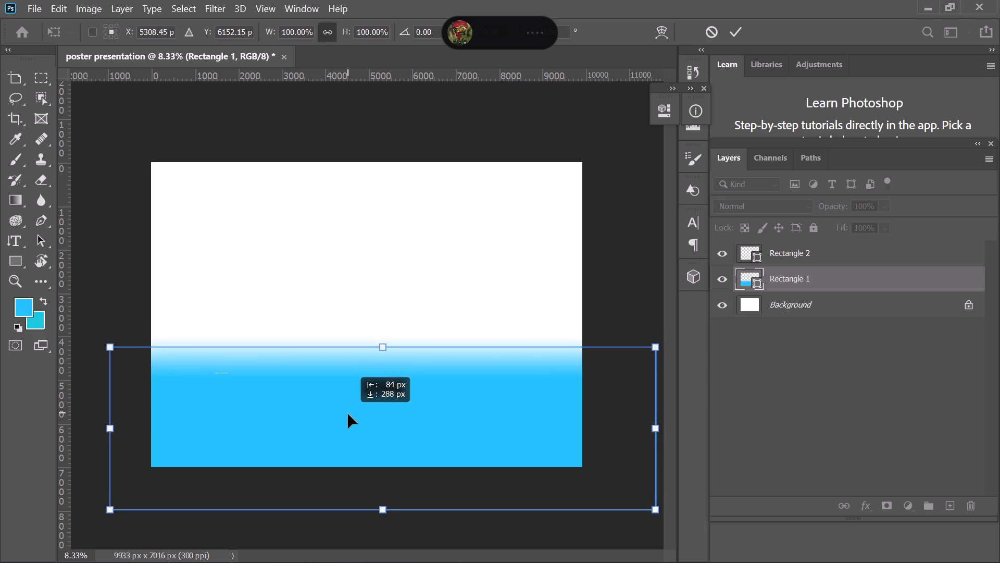
drag(348, 414, 348, 423)
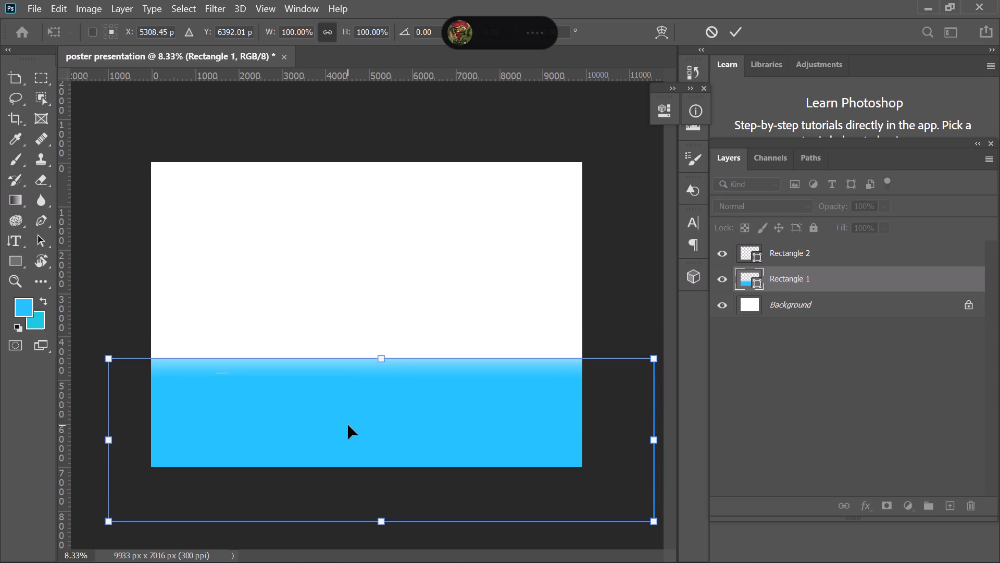
click(789, 279)
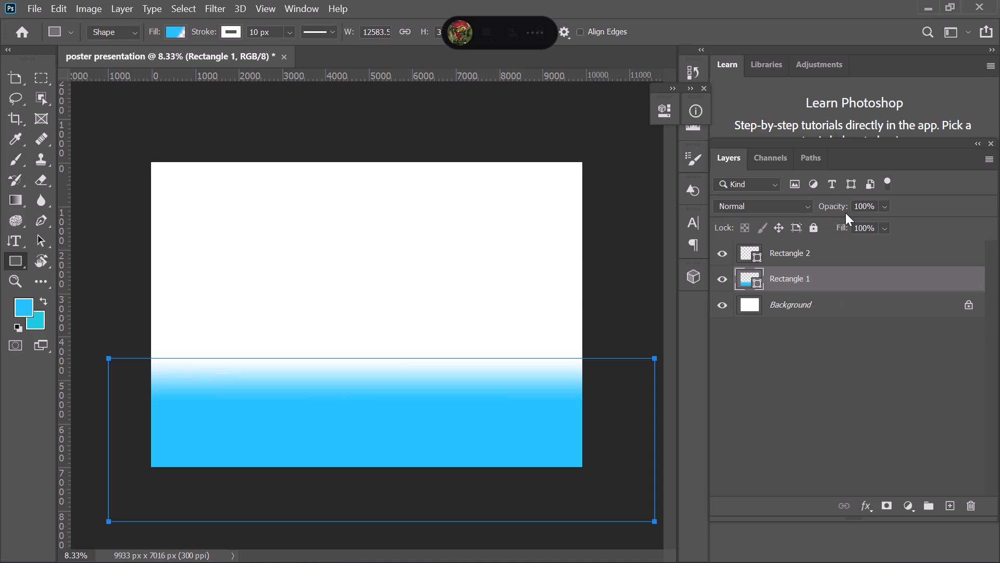
Duplicate the Rectangle 1 layer and rotate the copy to about -179.8°.
key(ctrl+j)
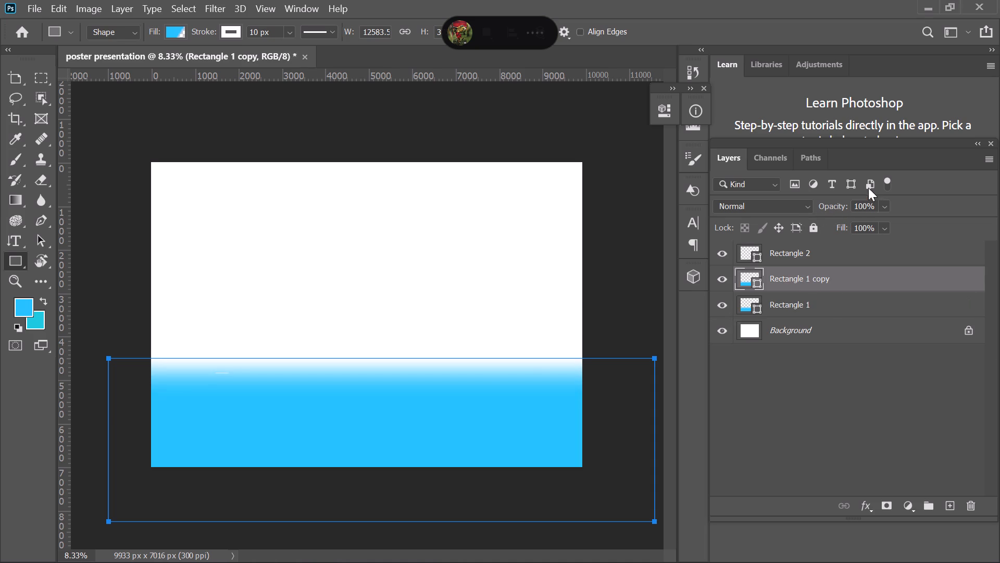
click(836, 285)
key(ctrl+t)
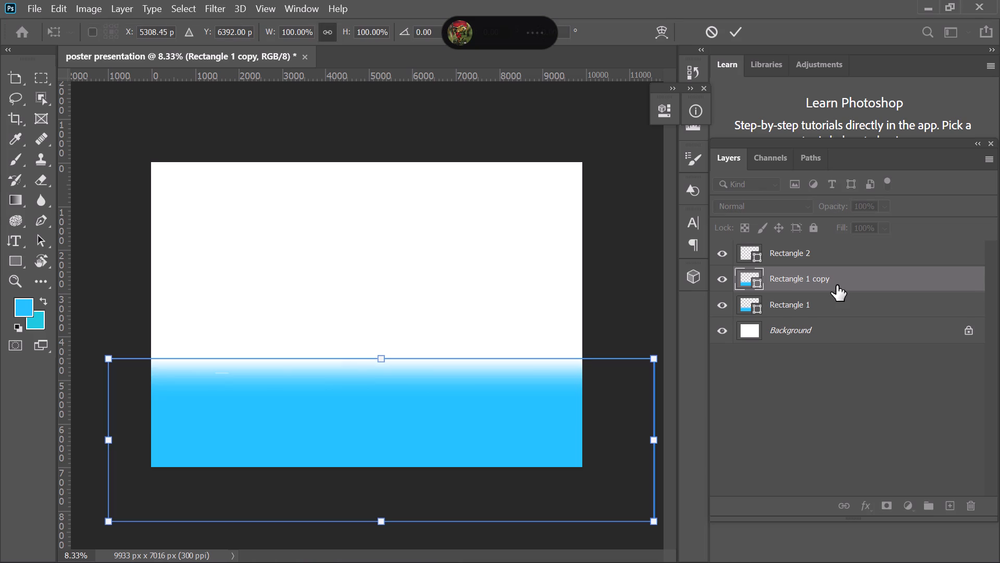
drag(95, 340, 518, 340)
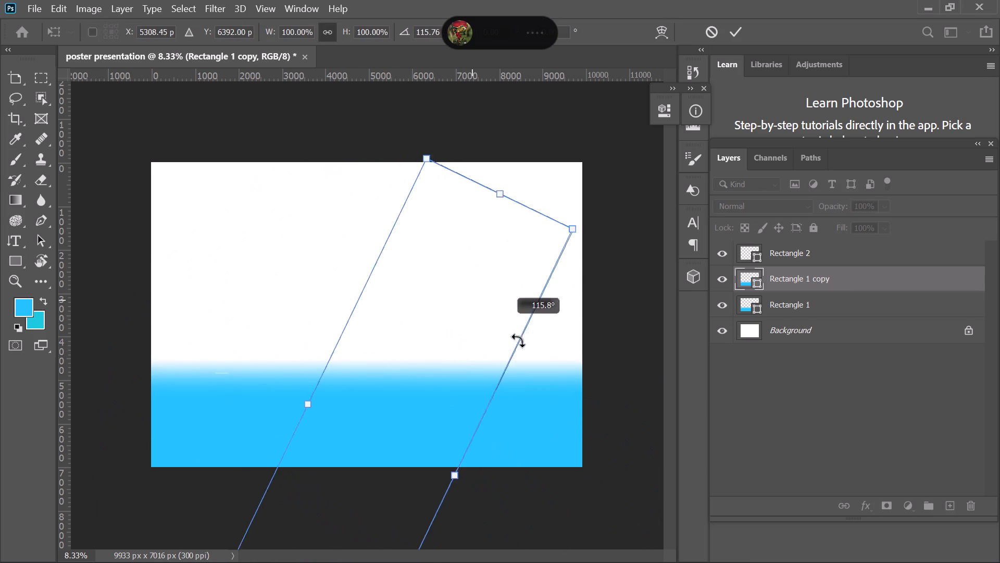
drag(518, 340, 554, 490)
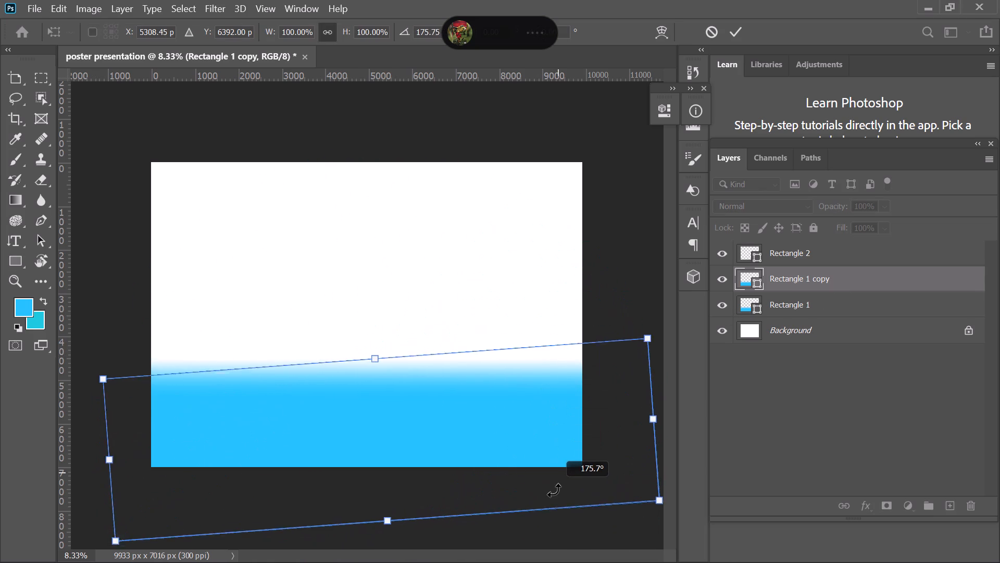
drag(554, 490, 549, 500)
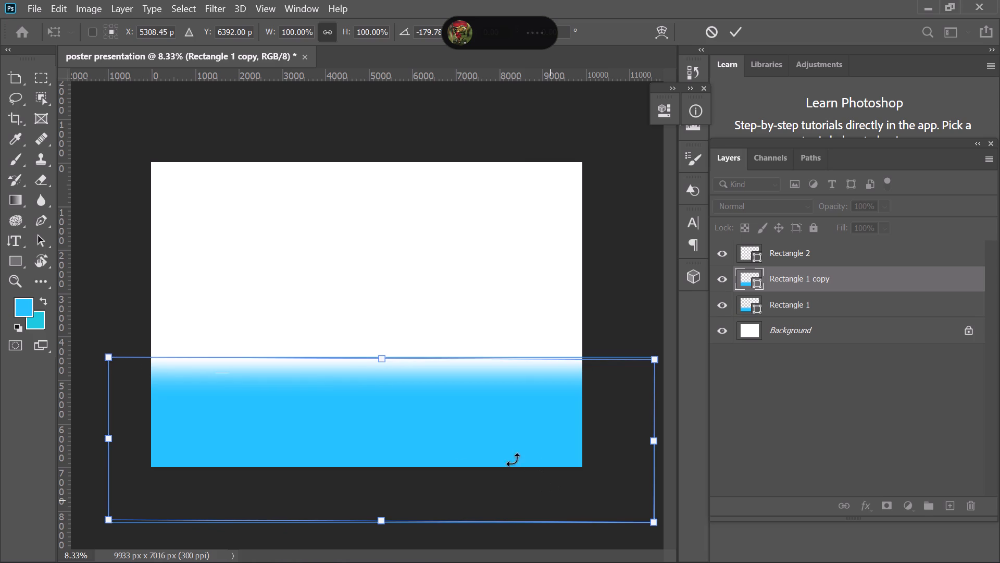
Move the rotated copy straight up to the canvas's top edge, centred at about Y 1901 px, and apply the transform.
drag(408, 439, 407, 358)
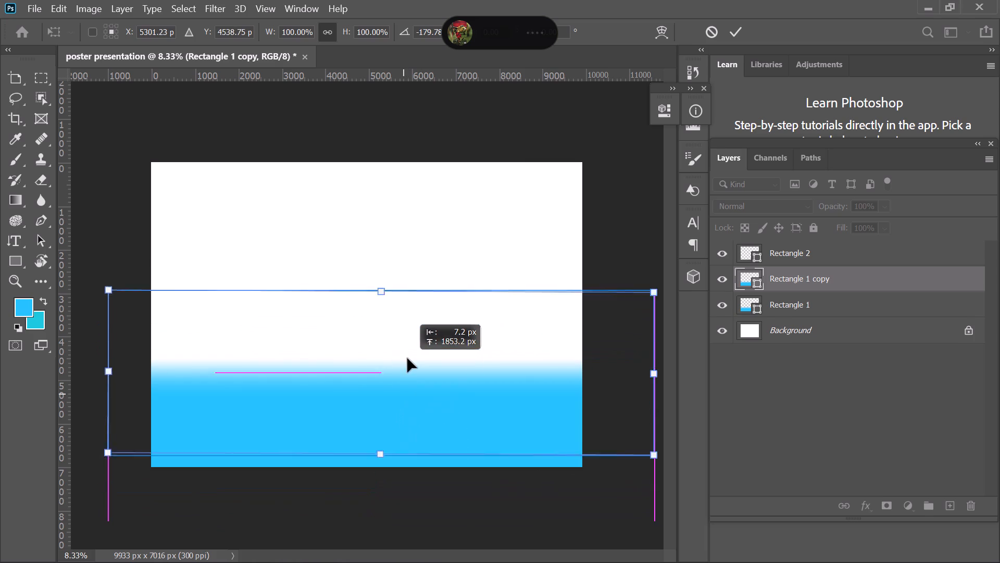
drag(407, 358, 408, 256)
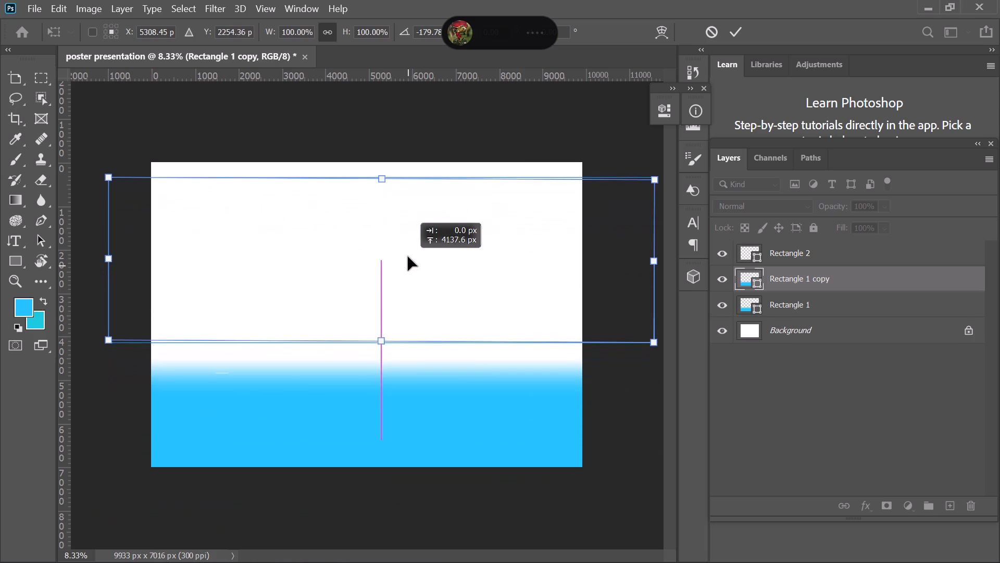
drag(408, 256, 408, 248)
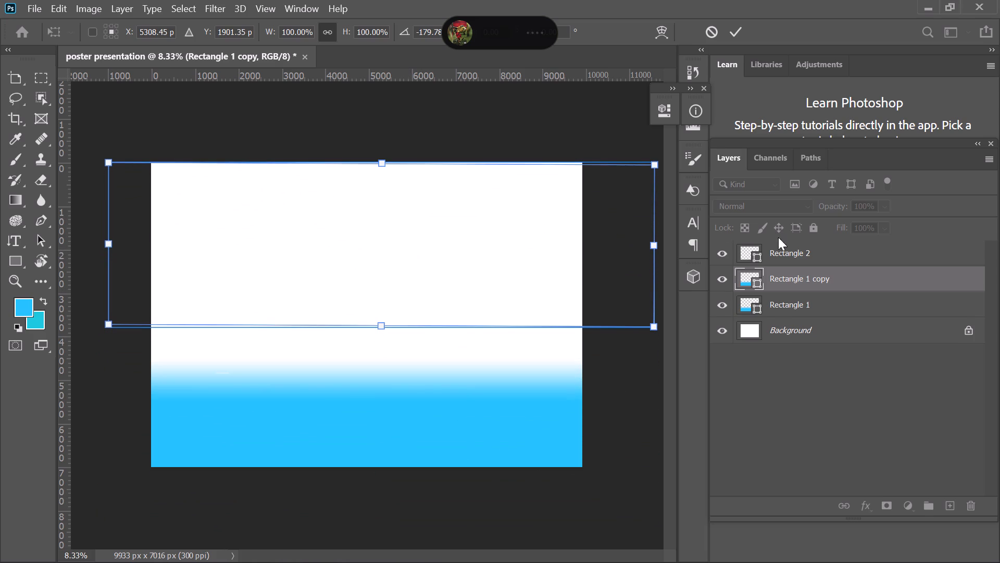
click(869, 214)
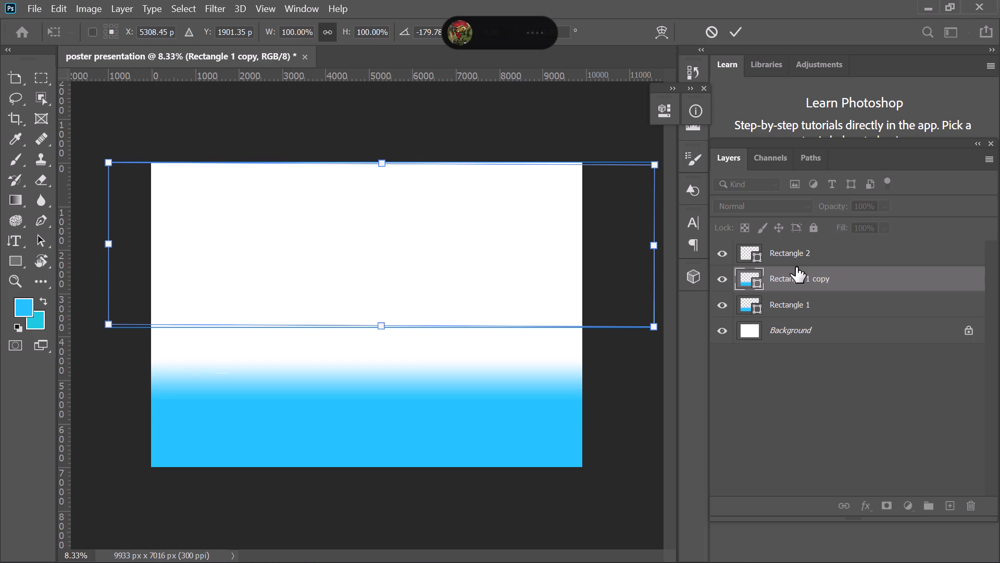
click(796, 270)
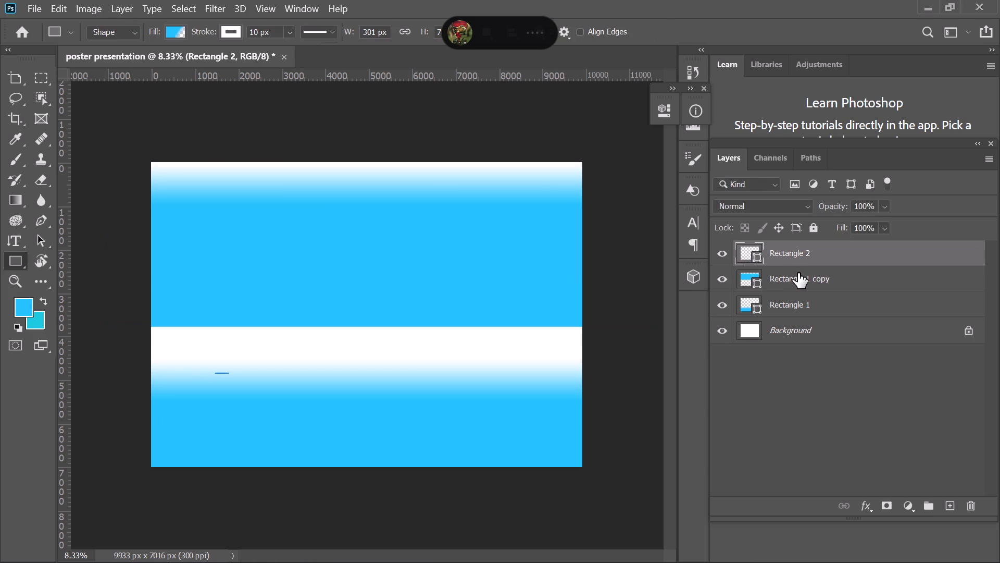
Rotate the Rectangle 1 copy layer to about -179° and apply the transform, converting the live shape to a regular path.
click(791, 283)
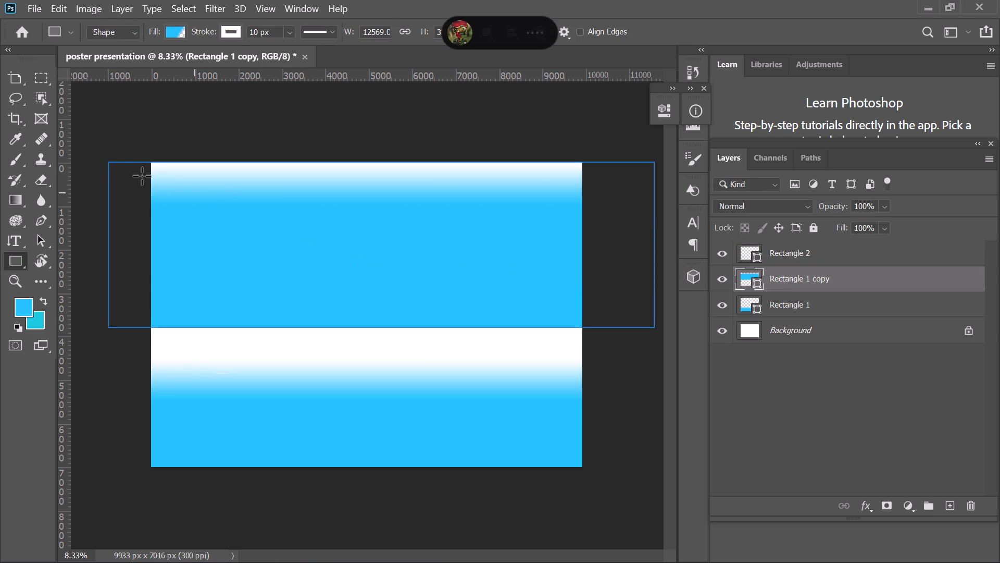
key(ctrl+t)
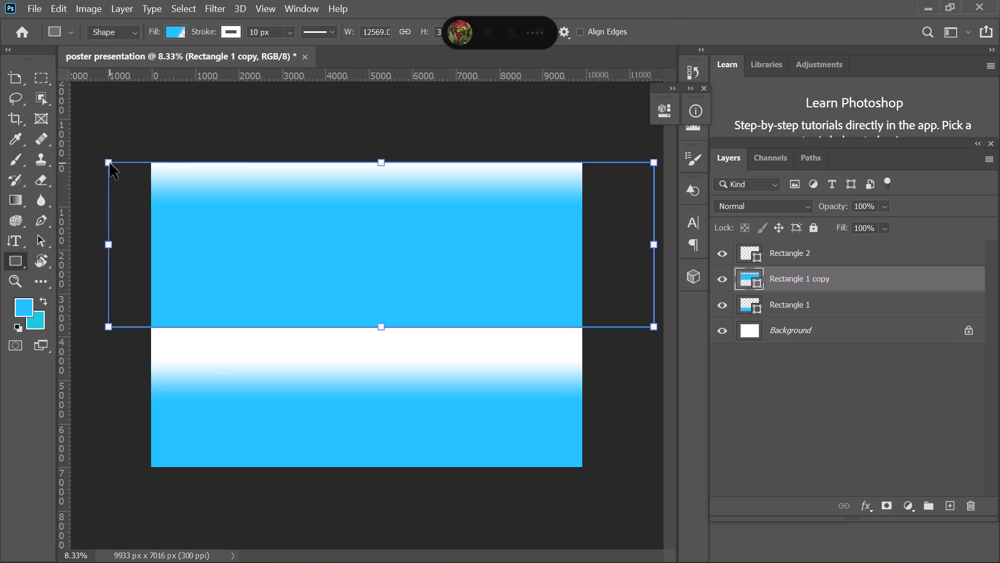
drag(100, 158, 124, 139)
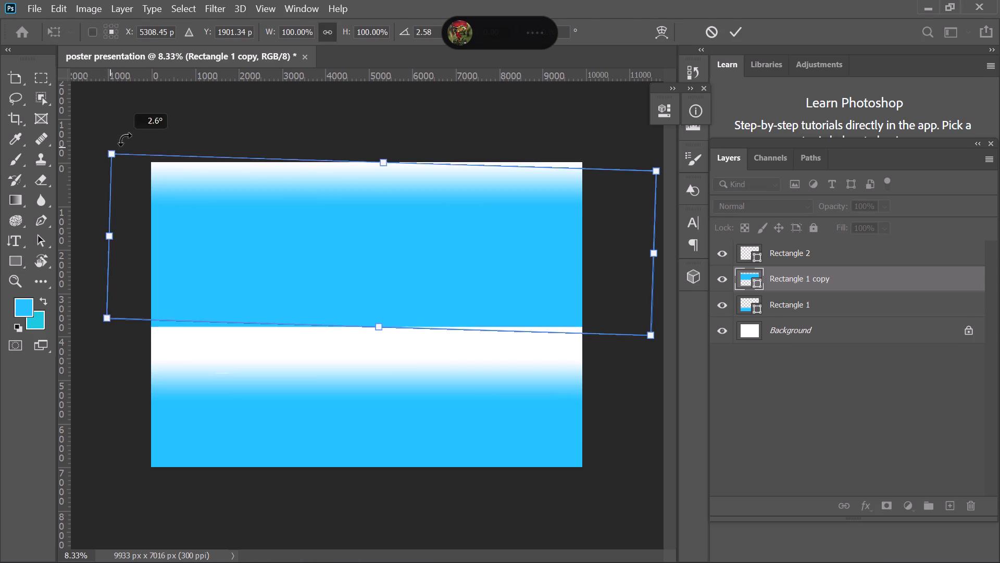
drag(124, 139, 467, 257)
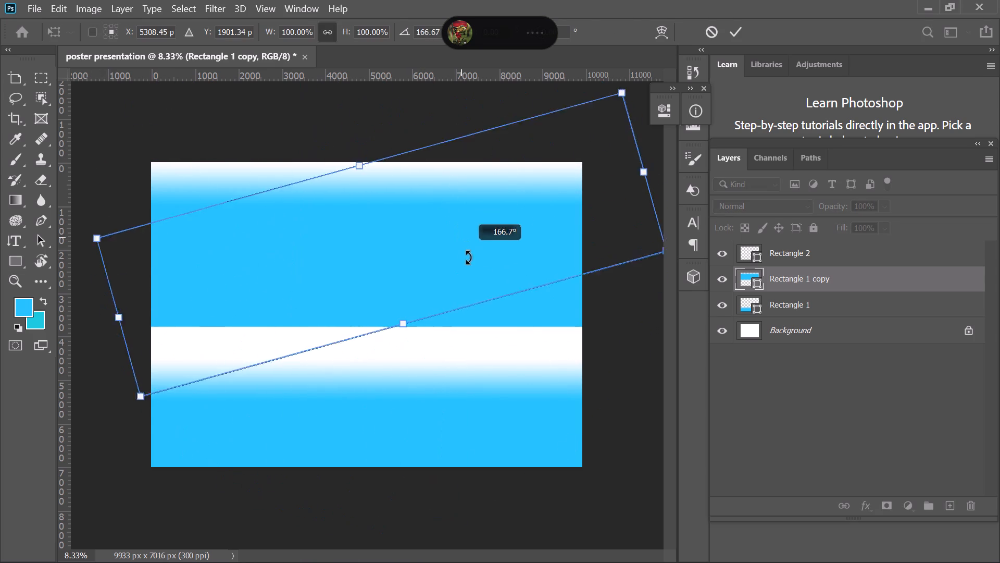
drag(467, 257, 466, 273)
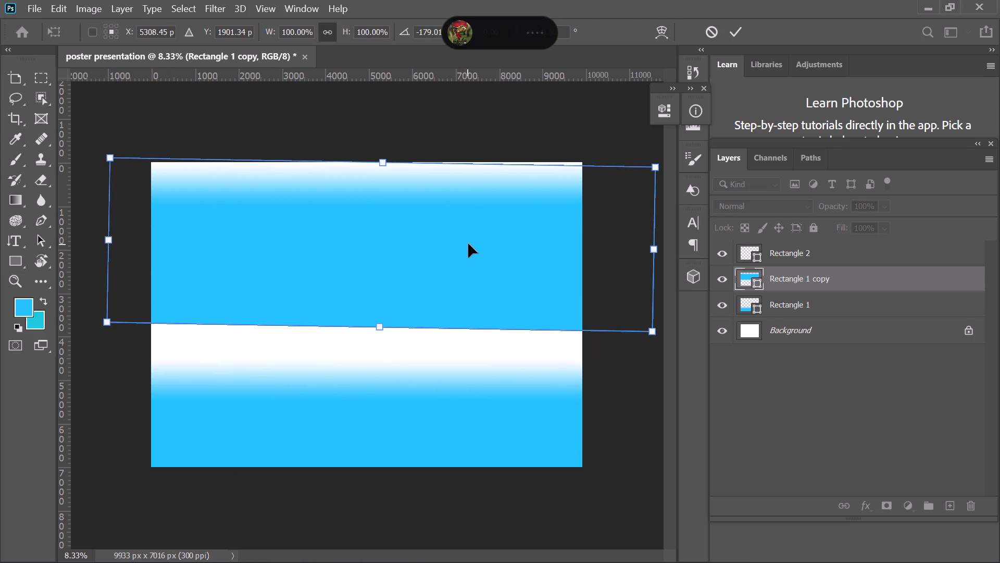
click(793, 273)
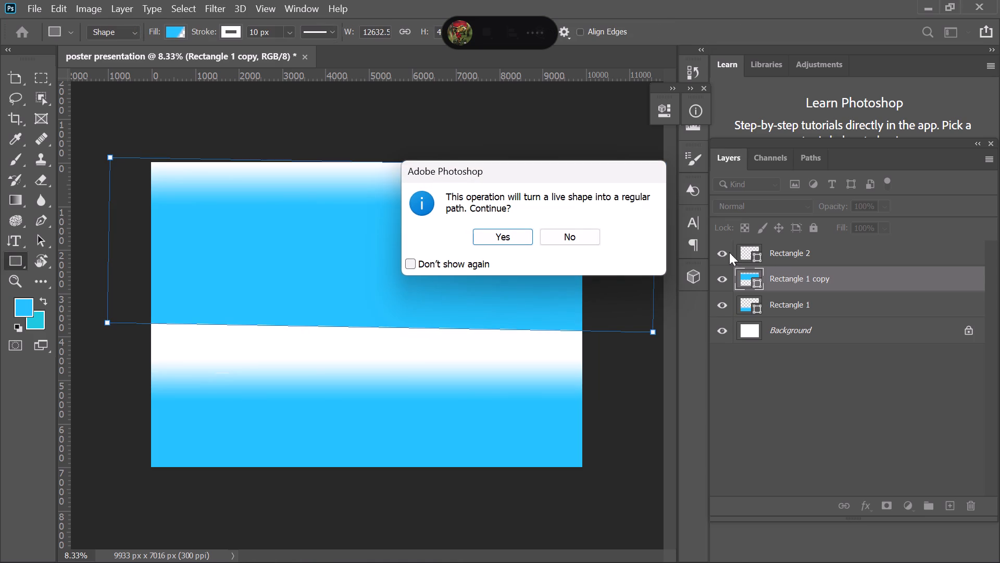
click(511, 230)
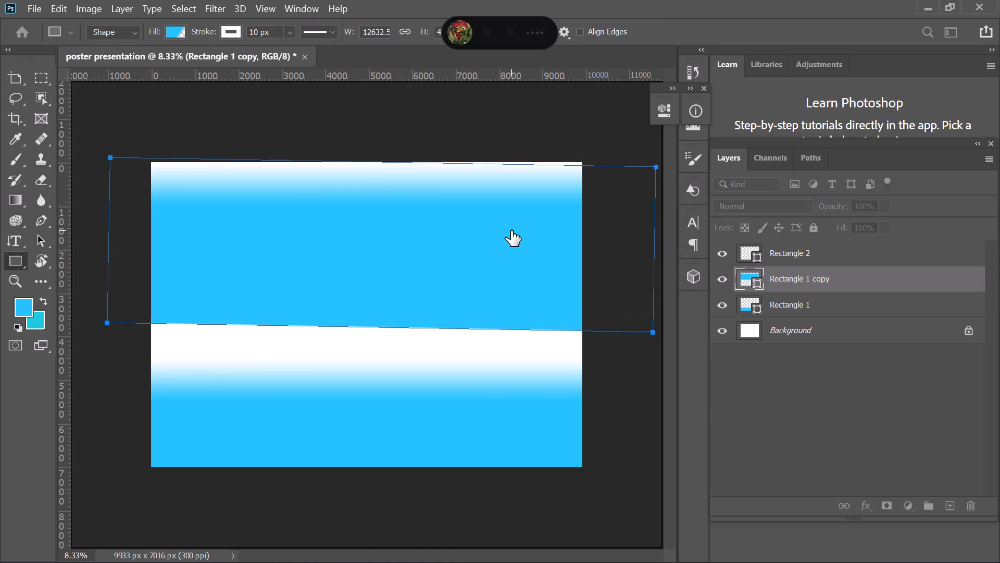
Delete the Rectangle 1 copy layer.
click(802, 271)
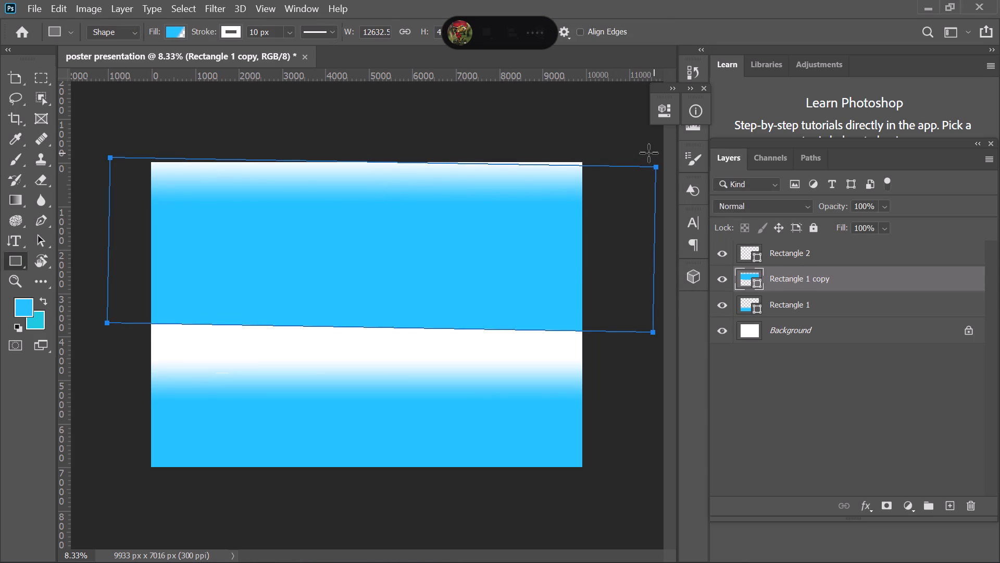
click(836, 270)
key(ctrl+t)
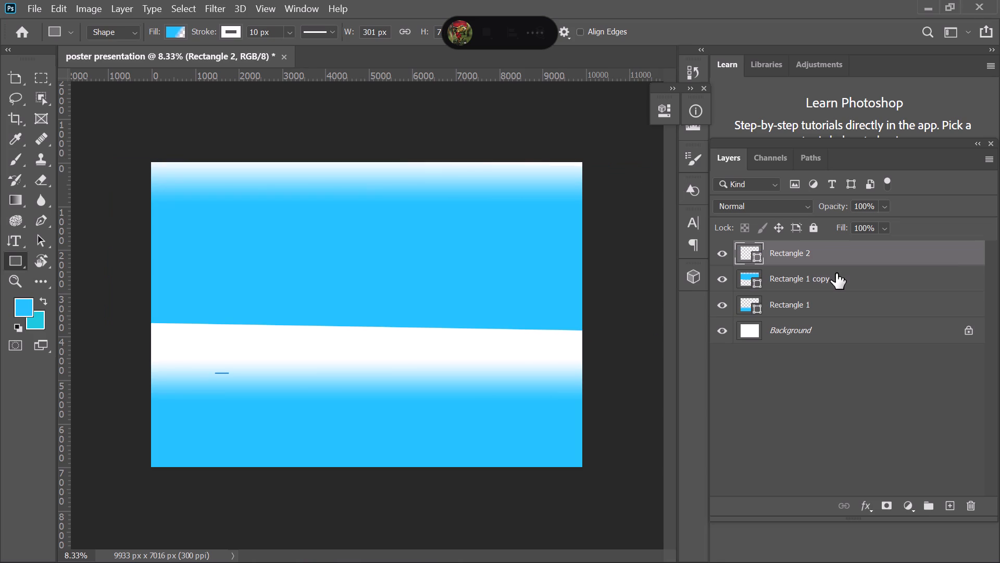
click(830, 271)
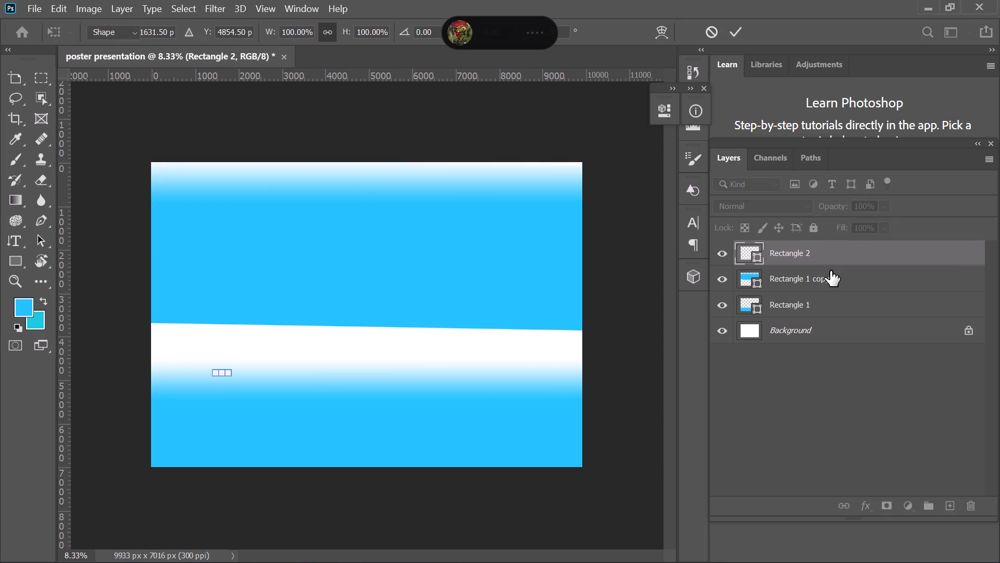
click(973, 508)
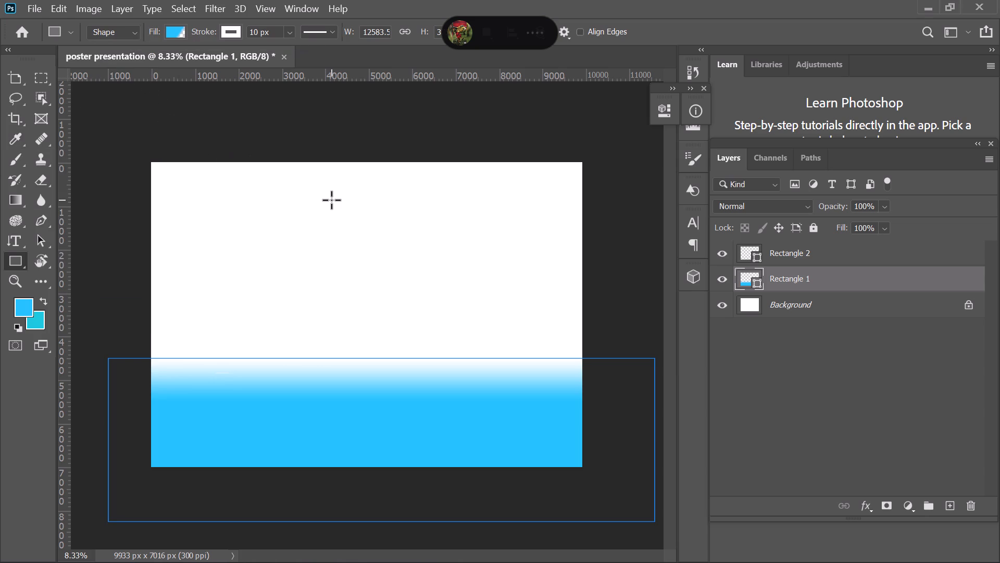
Rasterize the Rectangle 1 shape layer so that the Eraser tool can work on it.
ctrl+scroll(331, 200, up, 3)
click(42, 181)
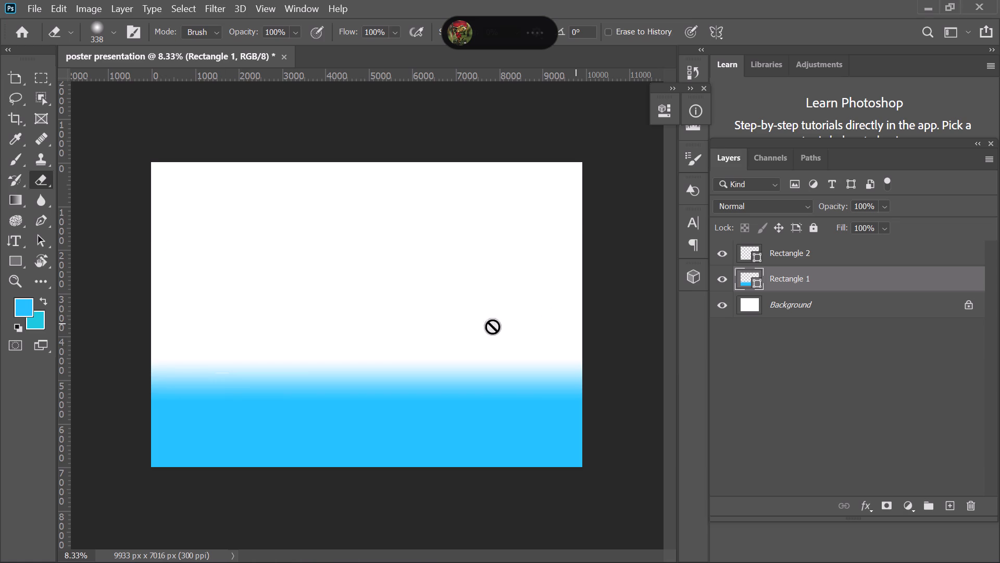
click(174, 361)
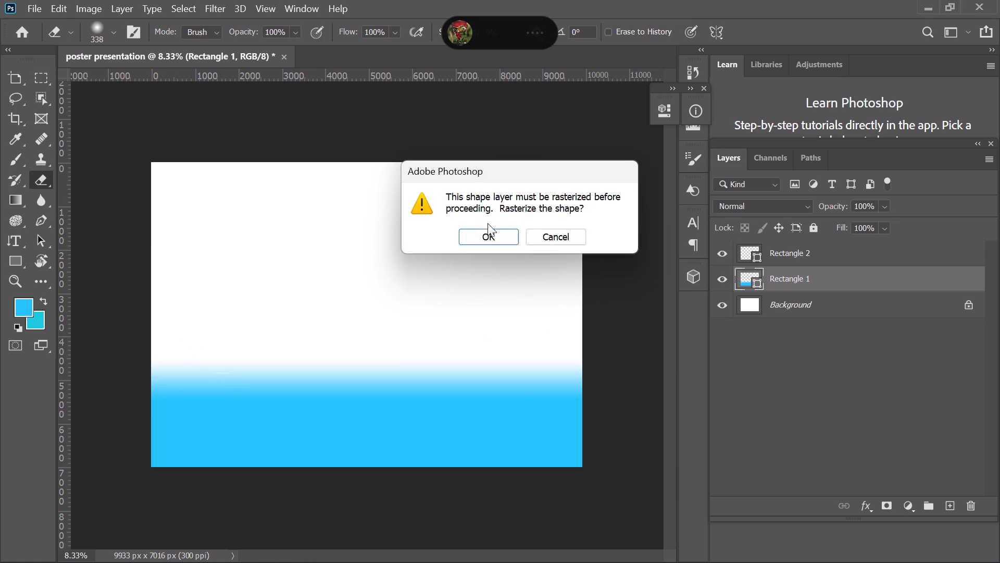
click(492, 234)
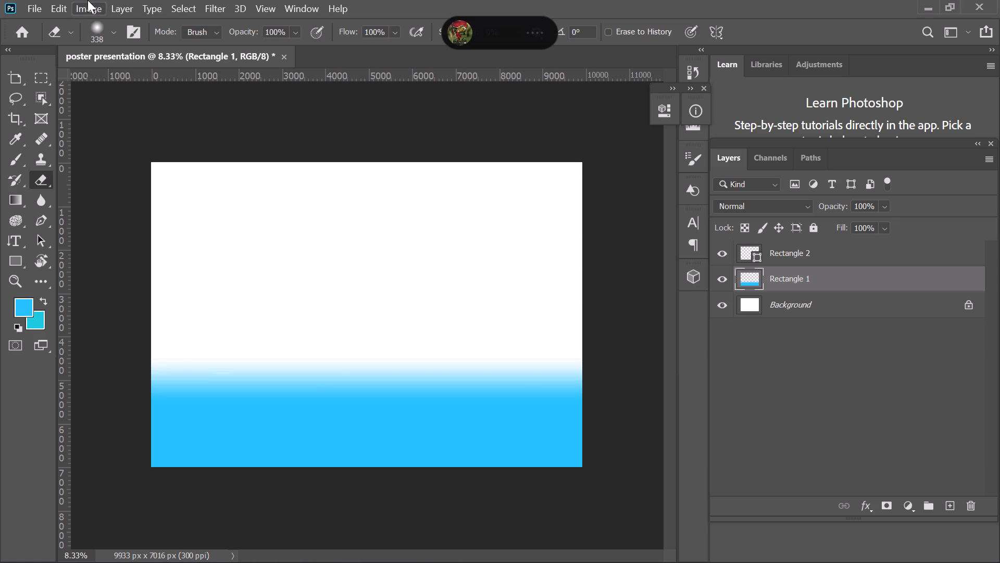
Erase the left end of Rectangle 1's faded upper edge with a 480 px Soft Round eraser.
click(111, 31)
click(113, 26)
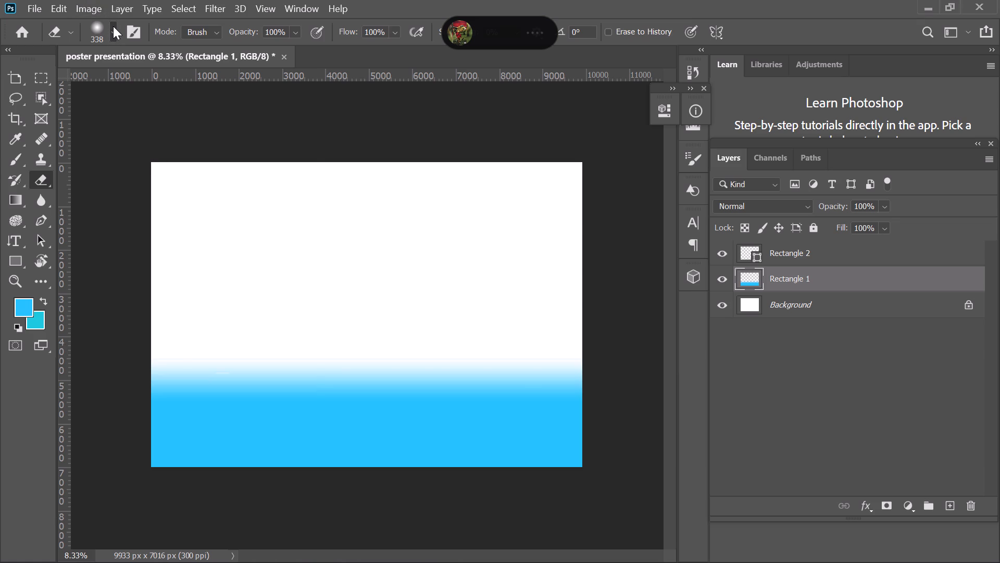
click(116, 23)
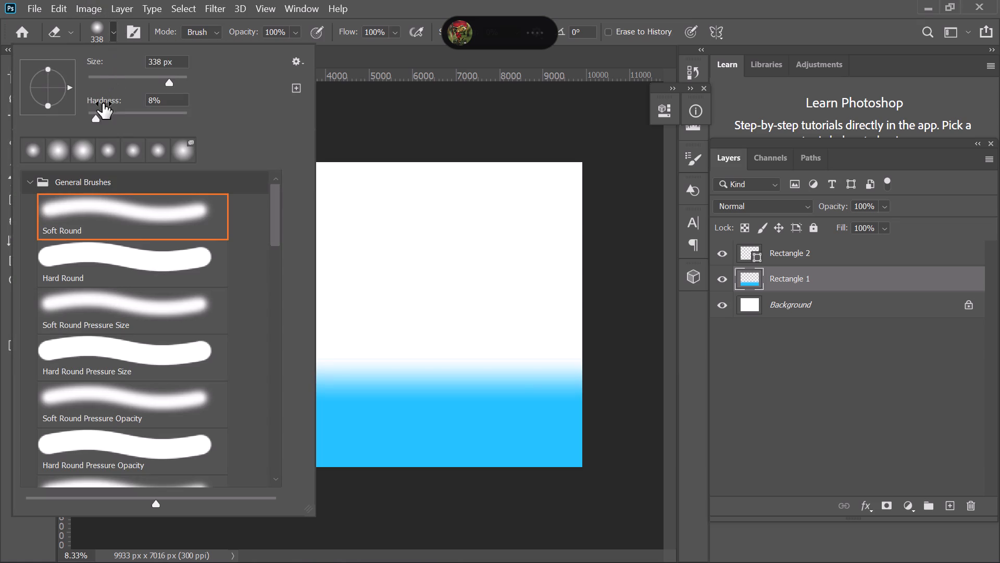
click(173, 78)
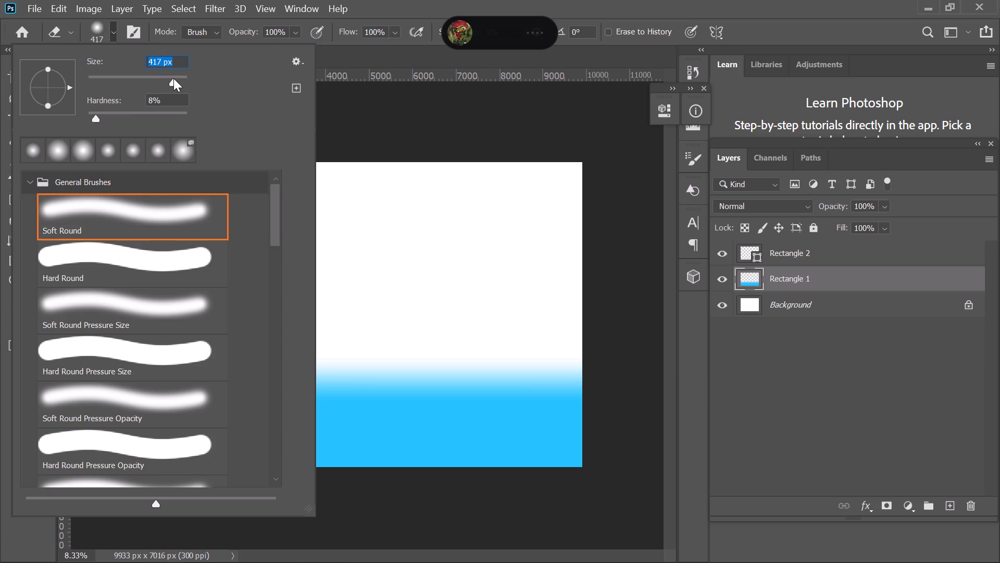
click(176, 78)
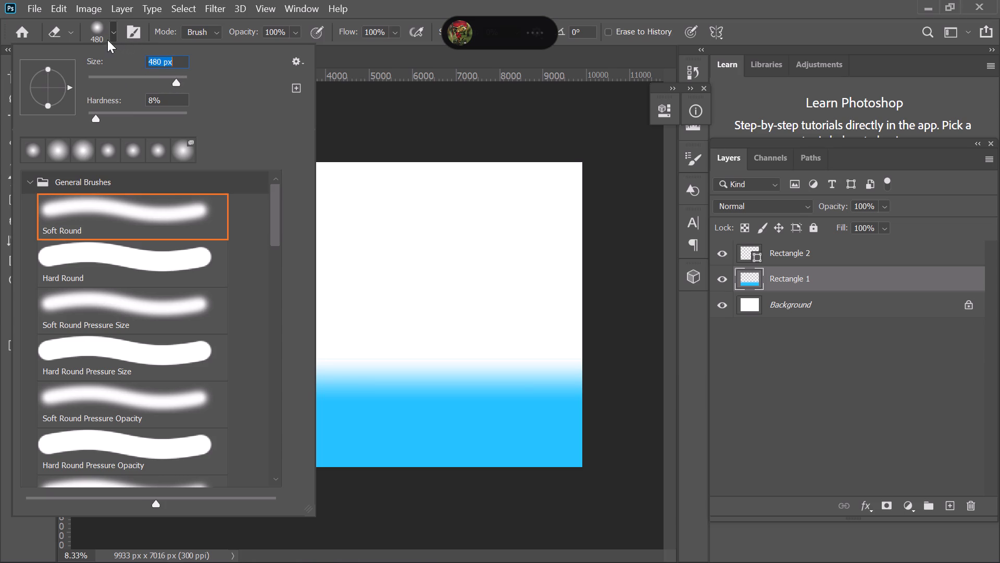
click(111, 29)
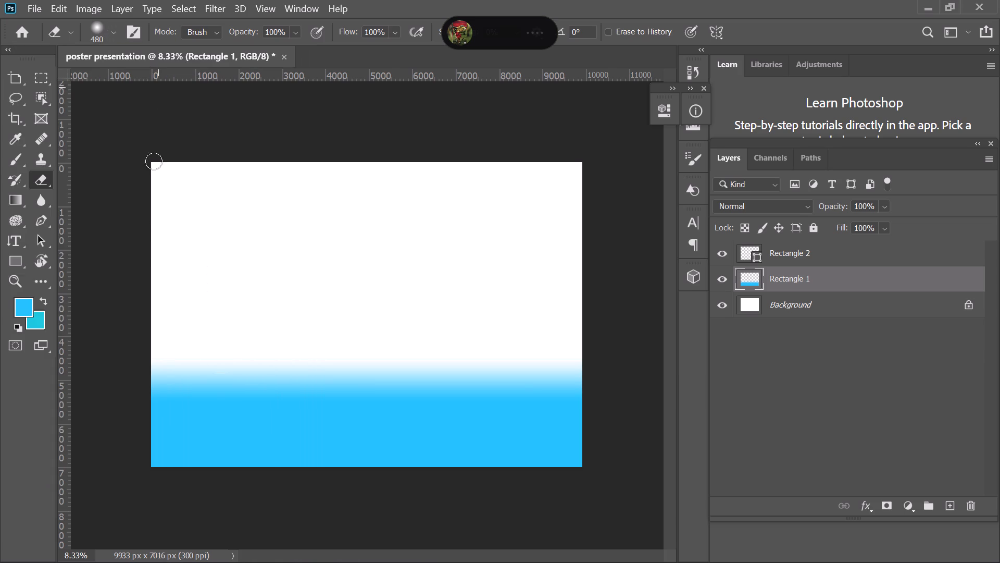
click(160, 356)
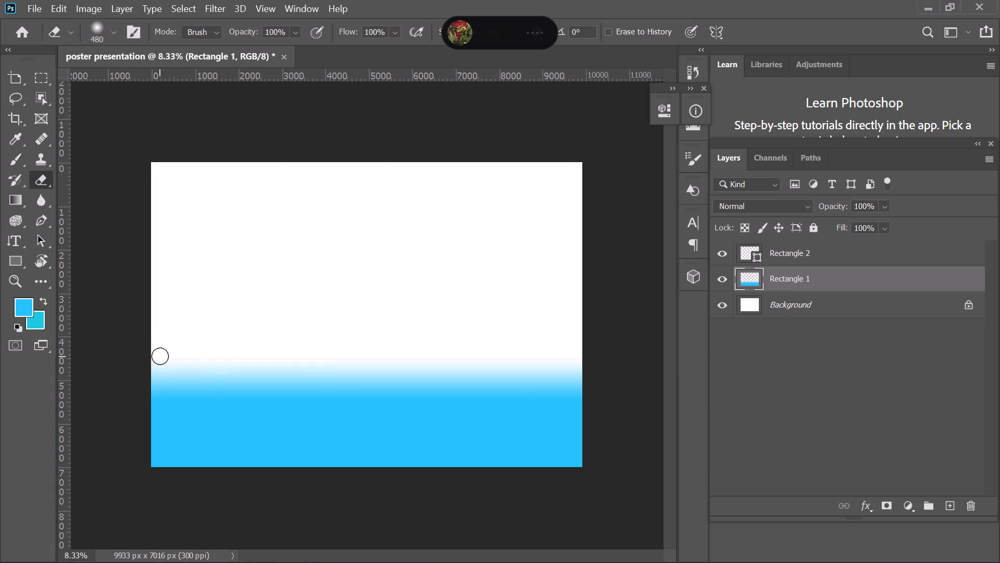
click(162, 356)
click(157, 366)
click(157, 367)
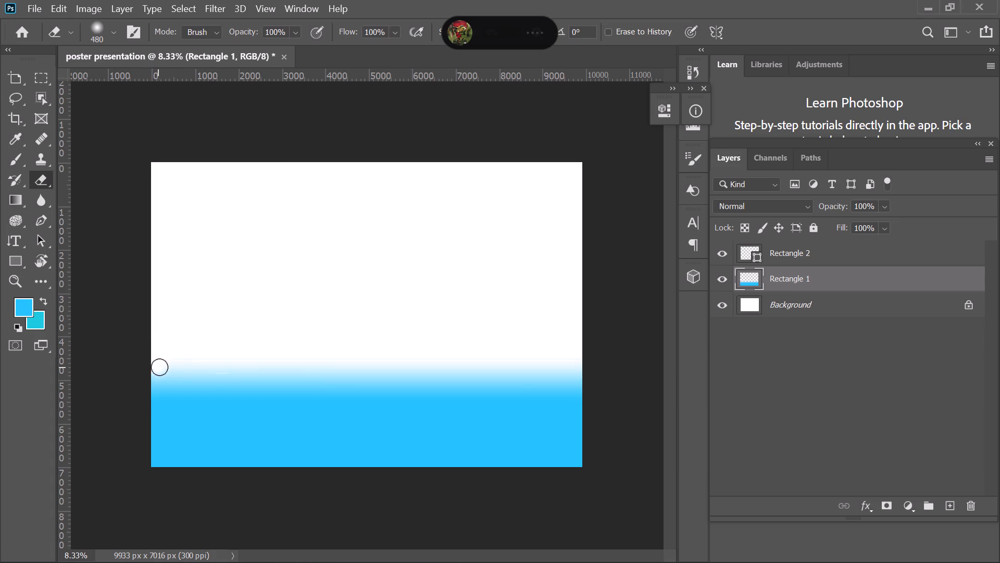
click(159, 367)
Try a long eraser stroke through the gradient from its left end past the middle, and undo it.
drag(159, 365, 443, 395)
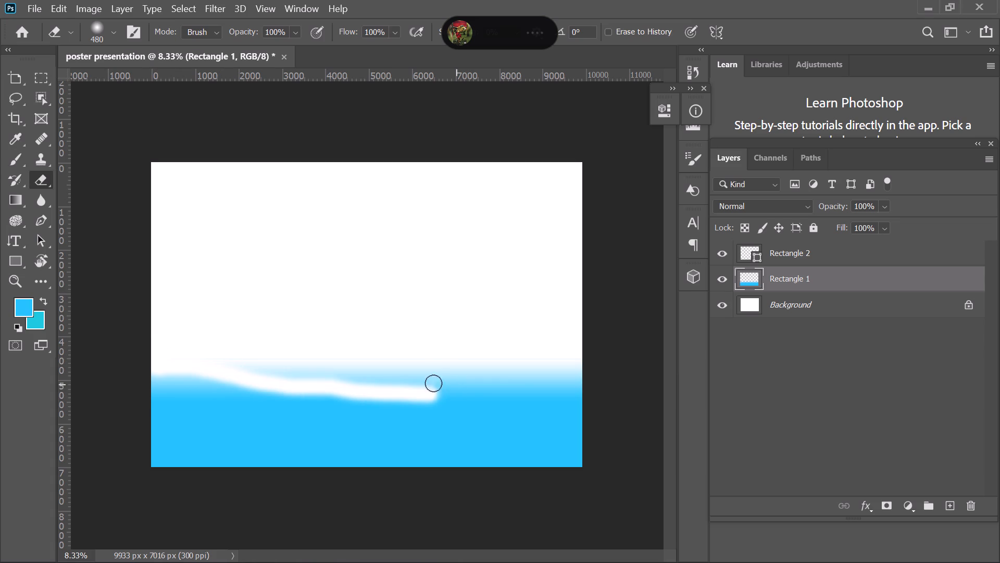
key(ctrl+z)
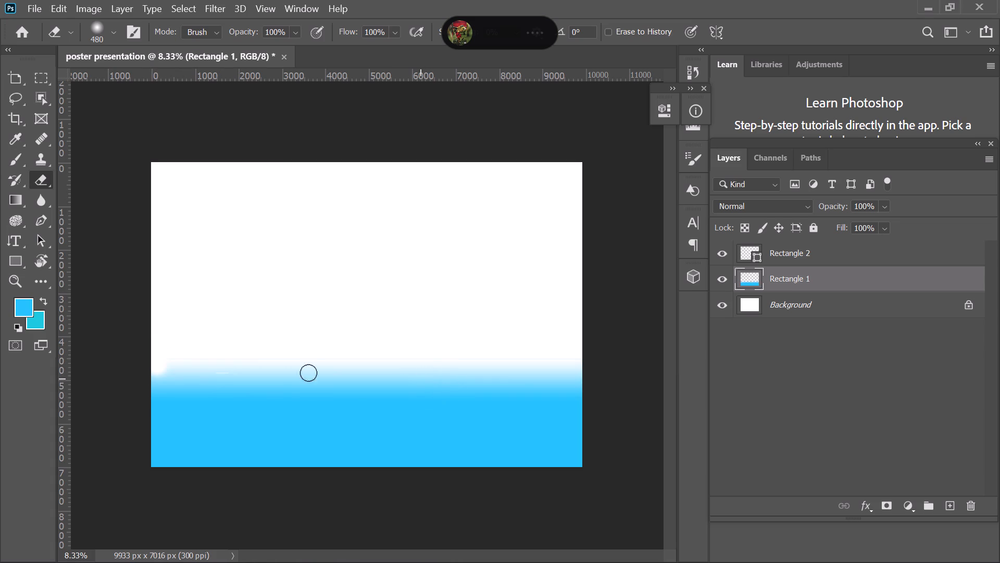
Erase along Rectangle 1's upper edge across the full canvas width with the Soft Round eraser at 2165 px and 4% hardness.
click(115, 29)
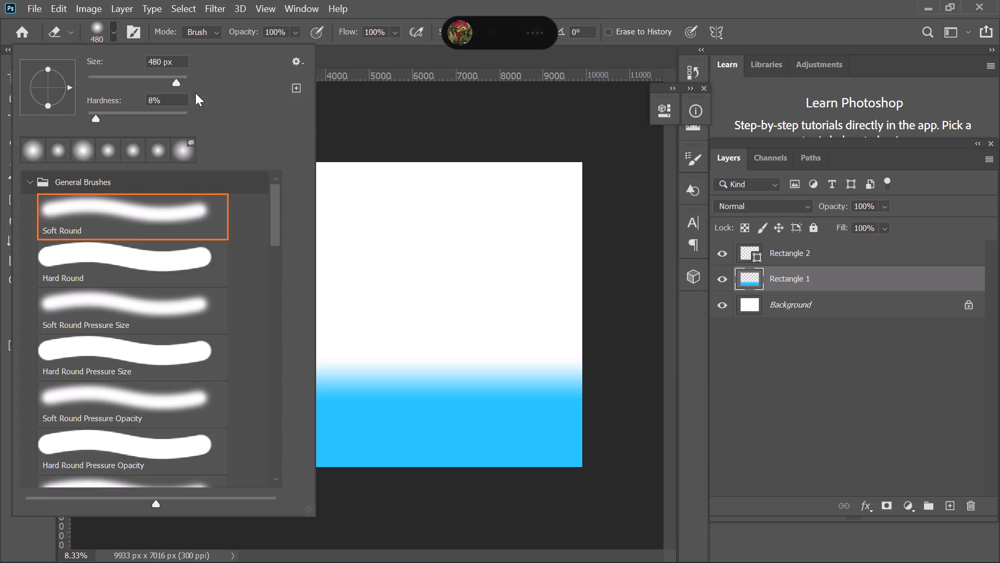
click(181, 78)
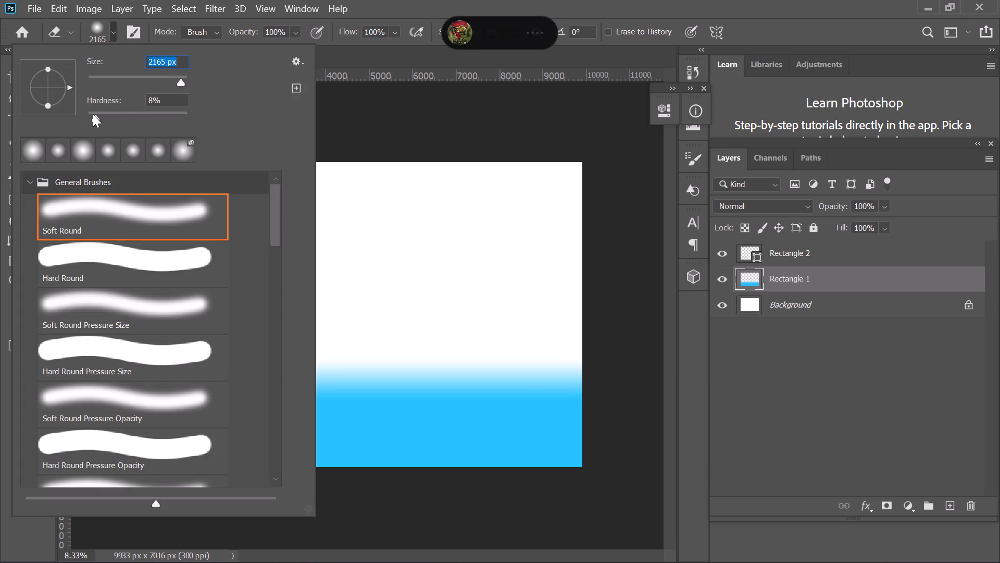
click(92, 112)
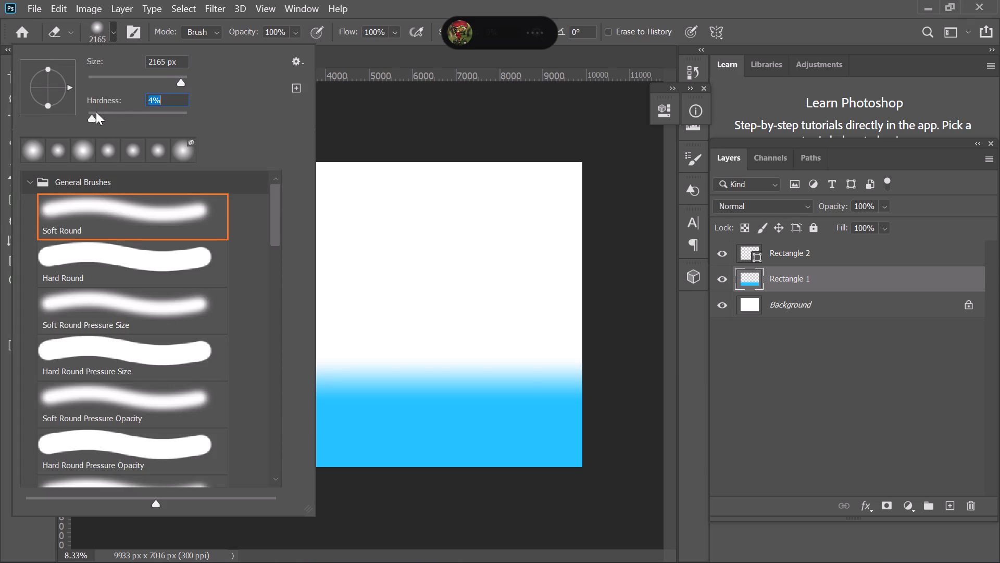
click(114, 33)
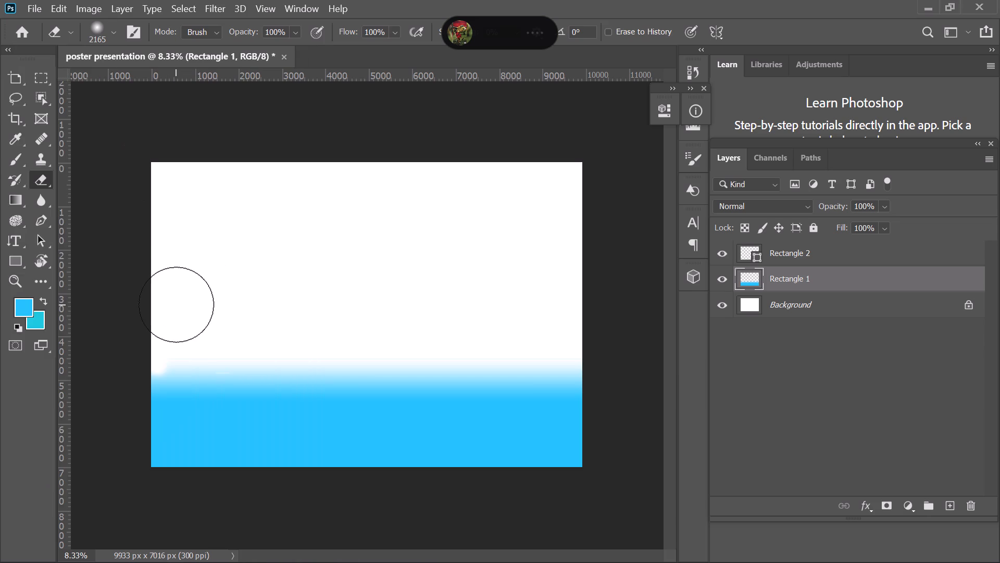
click(176, 304)
drag(177, 323, 192, 325)
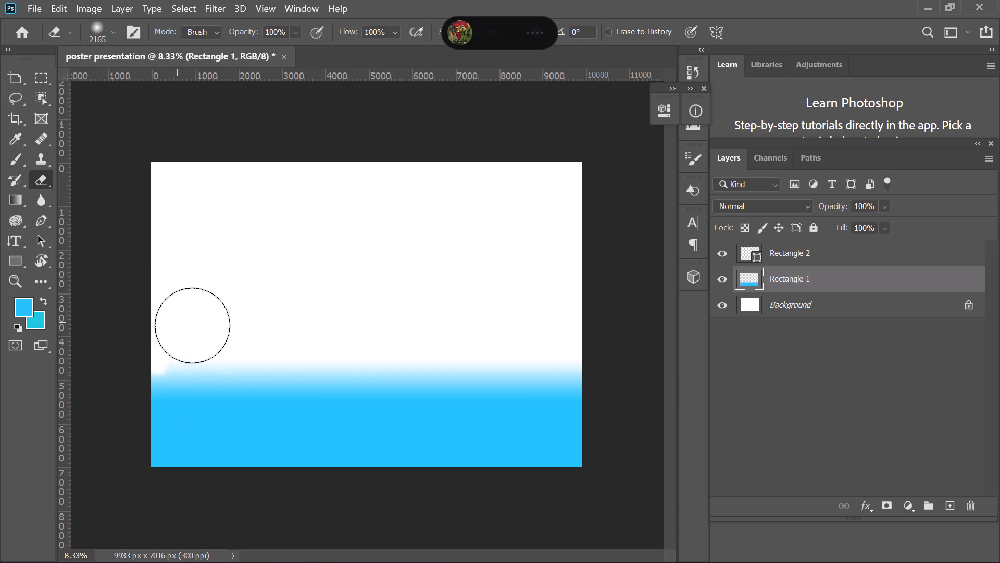
drag(192, 325, 489, 328)
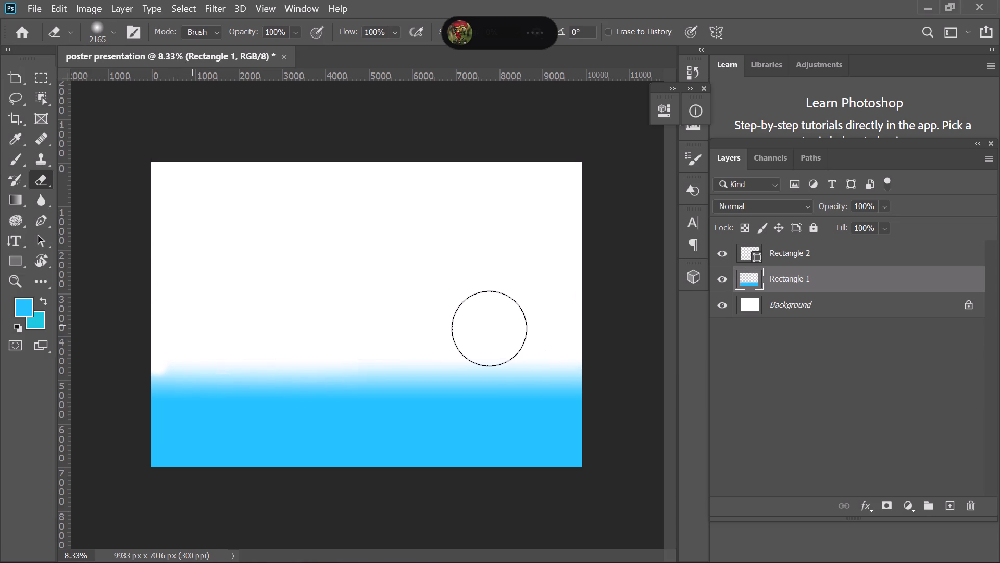
drag(489, 328, 273, 334)
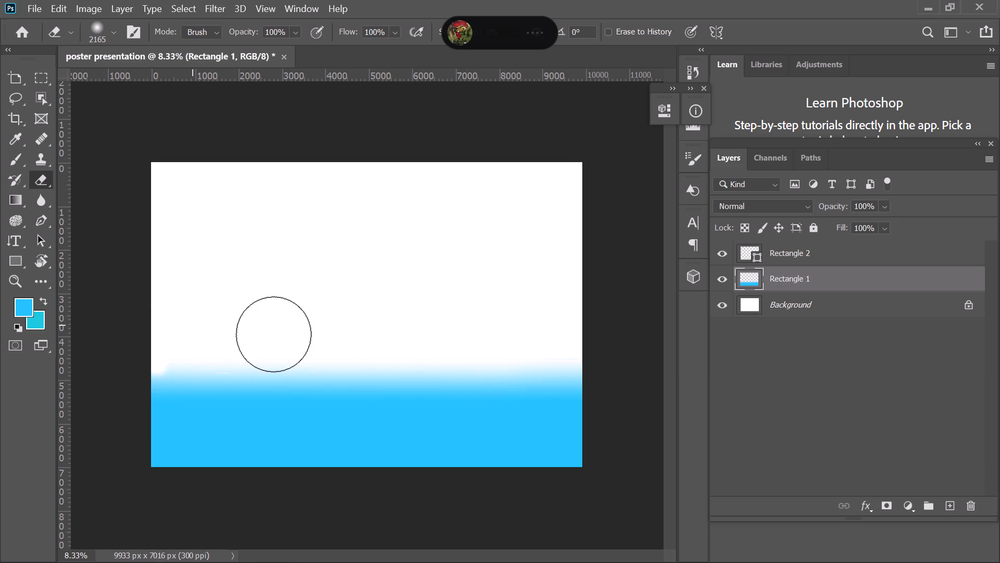
drag(273, 334, 485, 357)
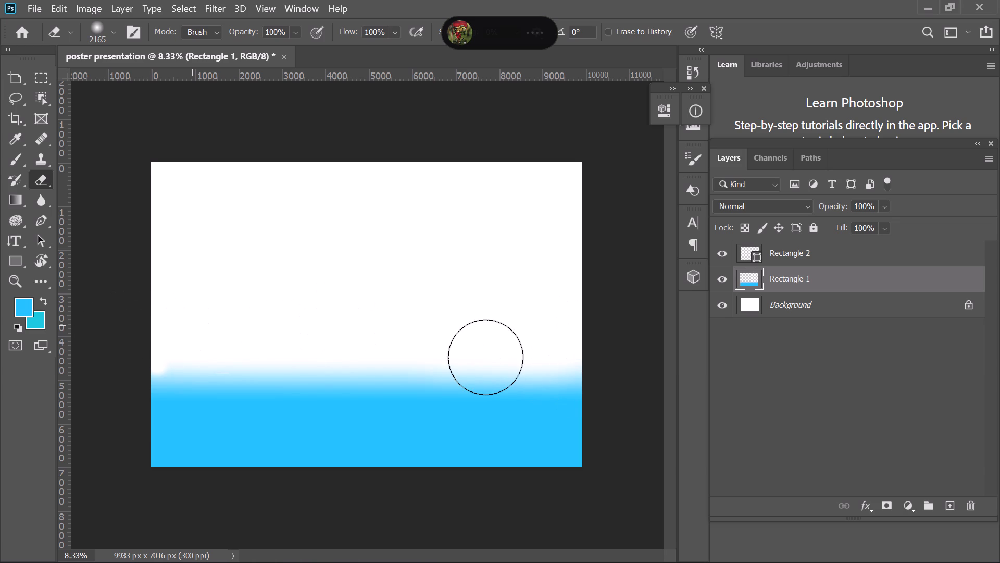
drag(485, 357, 595, 376)
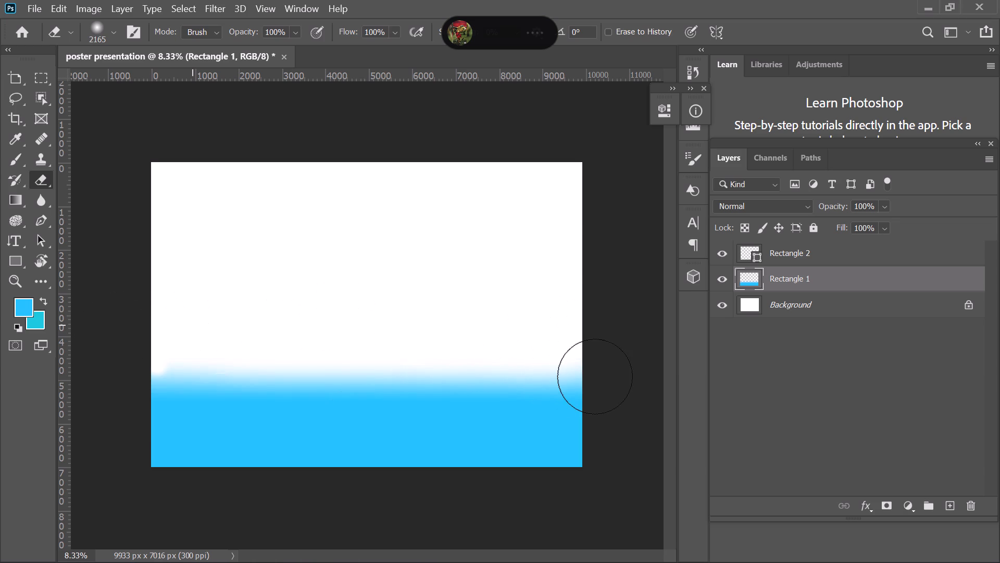
drag(595, 376, 141, 383)
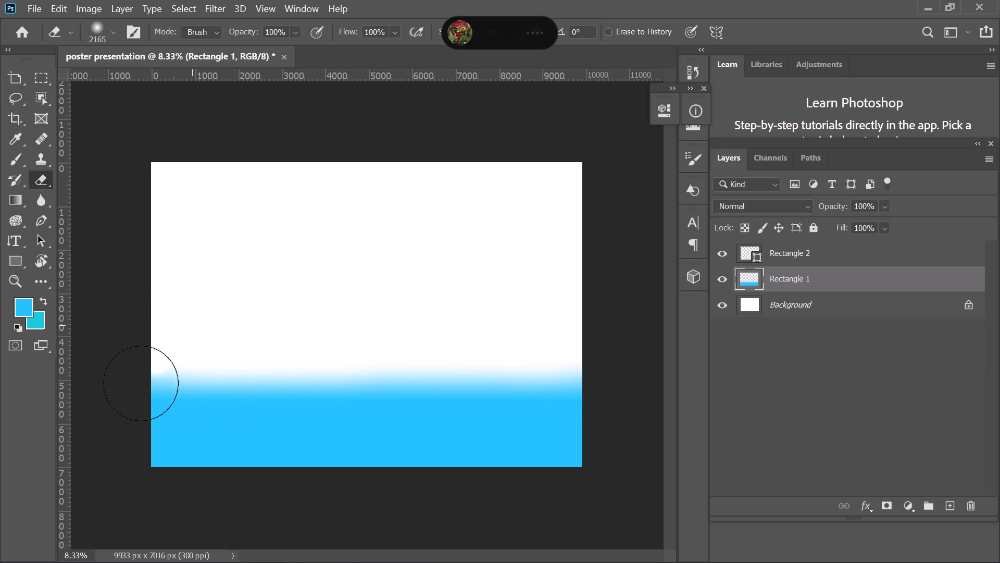
Erase Rectangle 1's upper edge further down across the full canvas width with repeated strokes of the 2165 px soft eraser.
drag(141, 383, 586, 394)
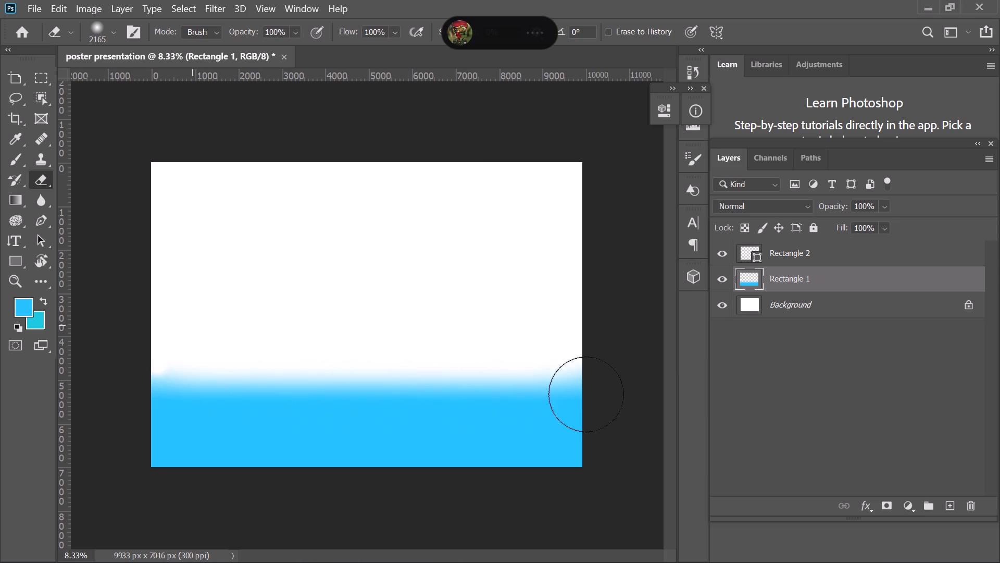
drag(586, 394, 228, 390)
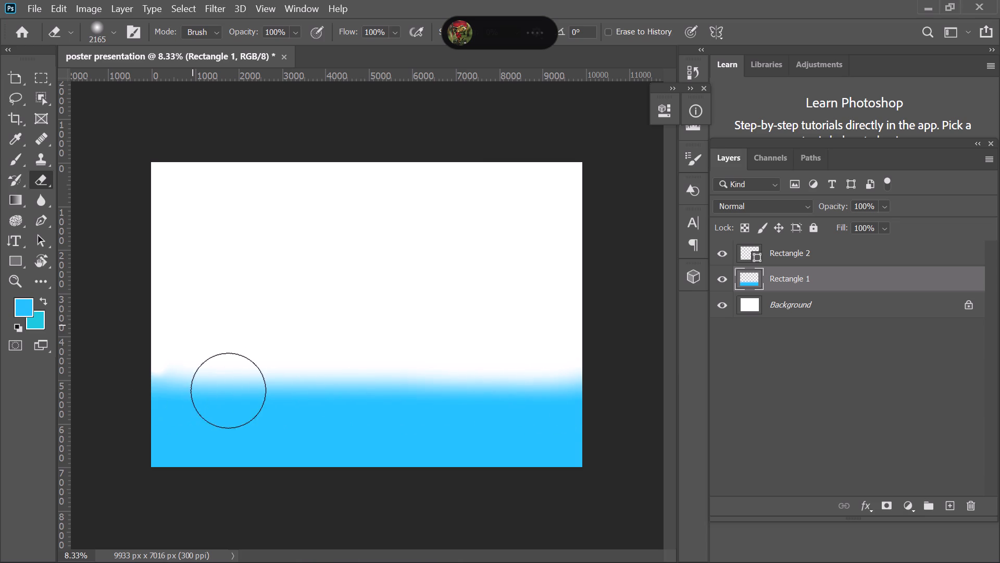
drag(228, 390, 162, 384)
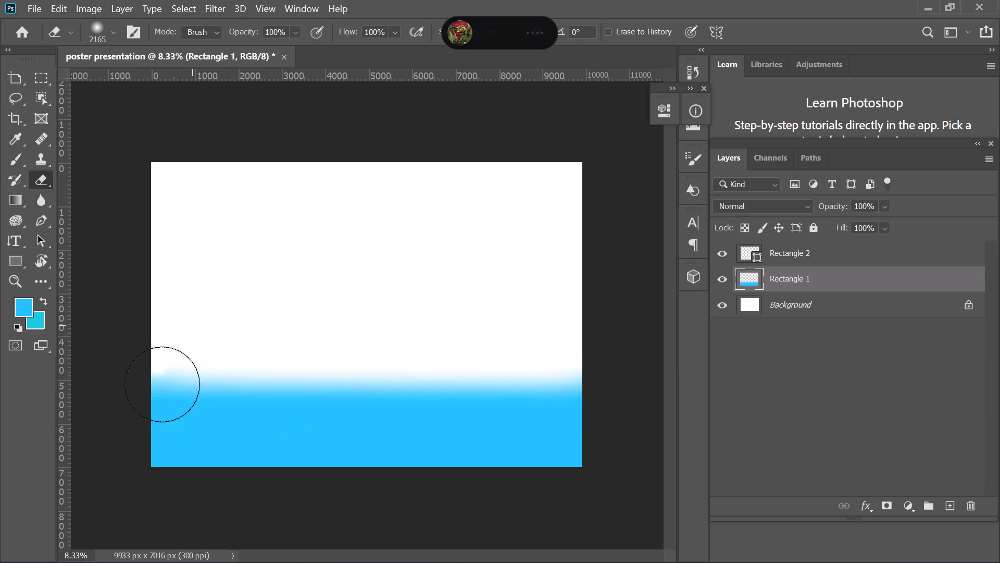
drag(162, 384, 284, 380)
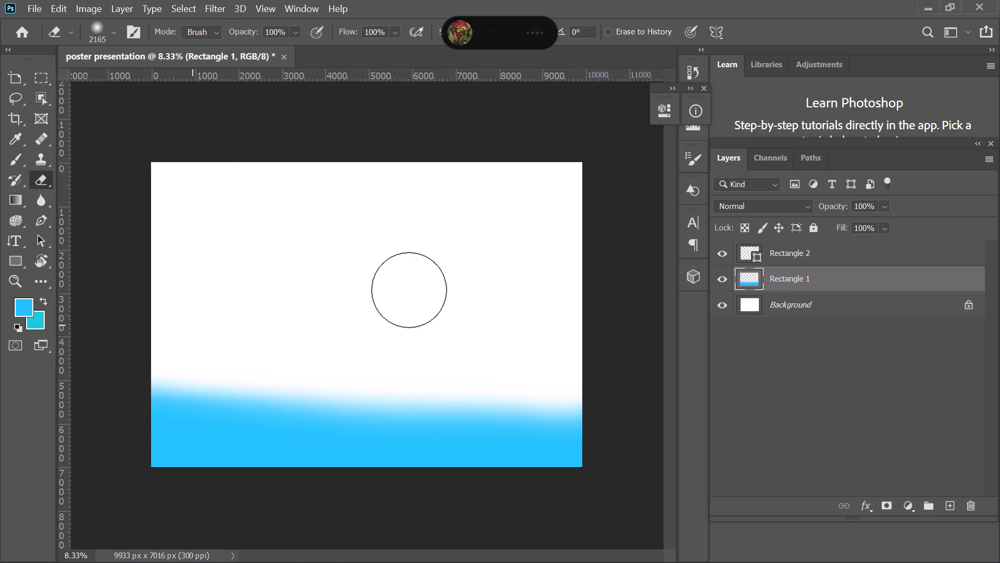
key(ctrl+z)
drag(212, 382, 218, 393)
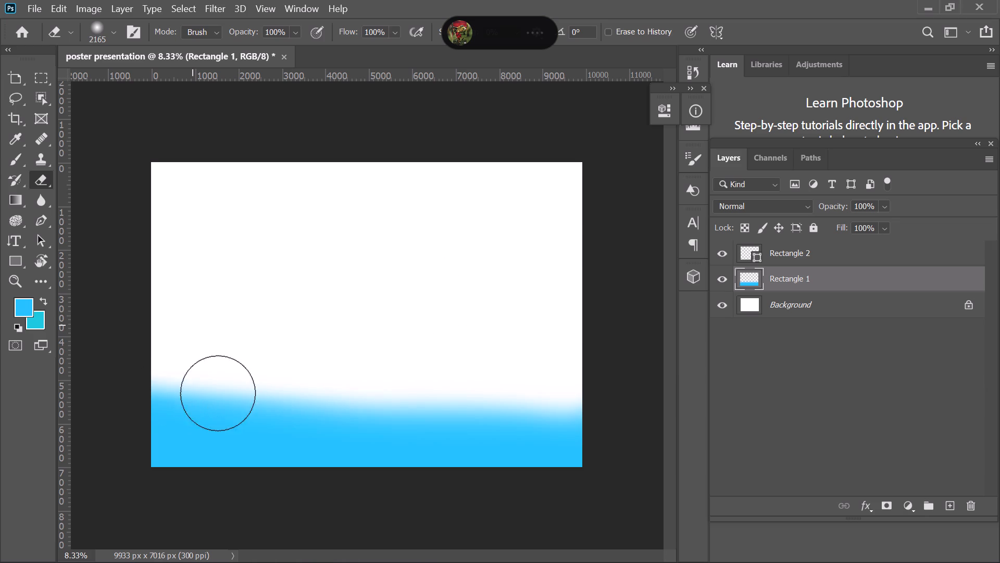
drag(218, 393, 180, 388)
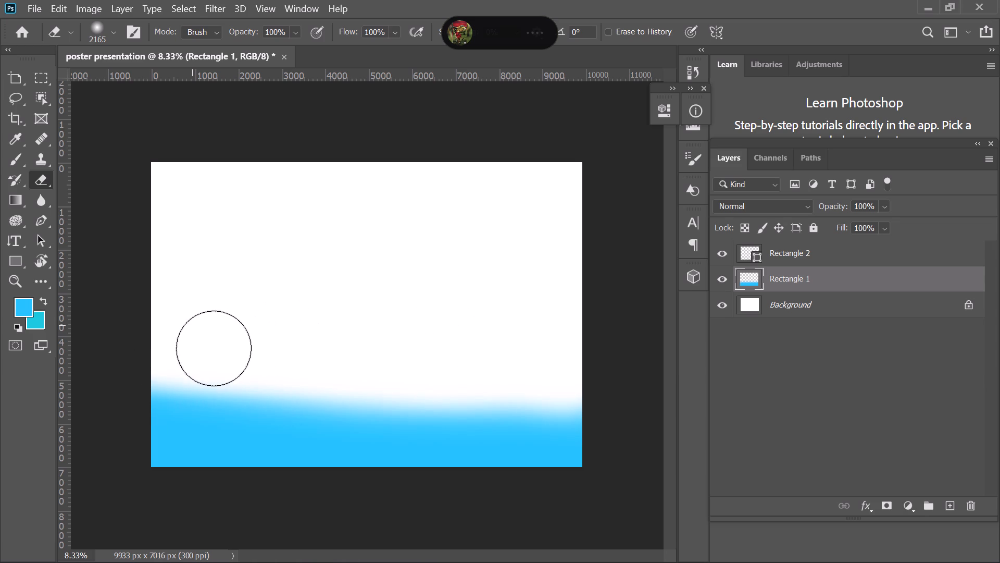
drag(132, 391, 160, 382)
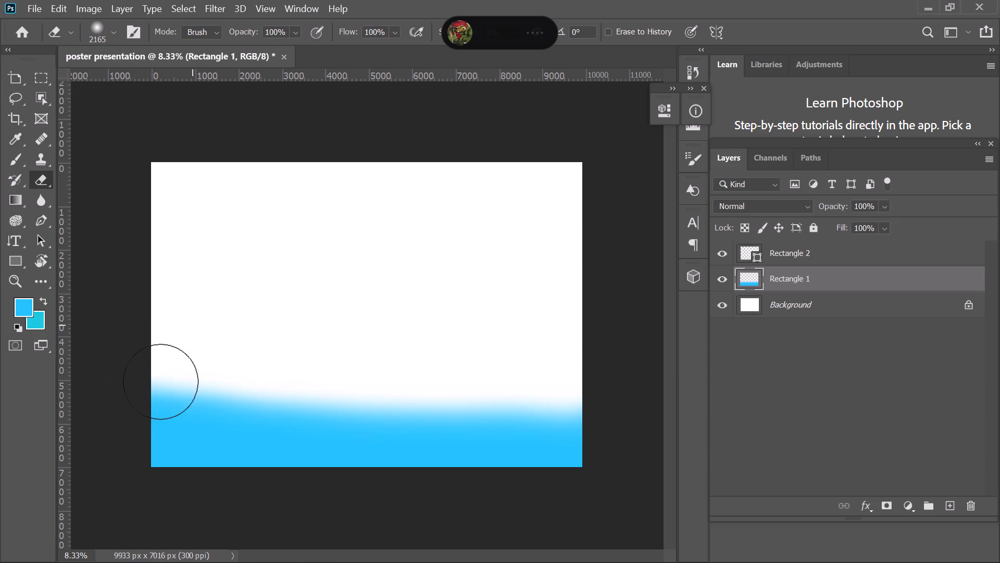
drag(160, 382, 222, 388)
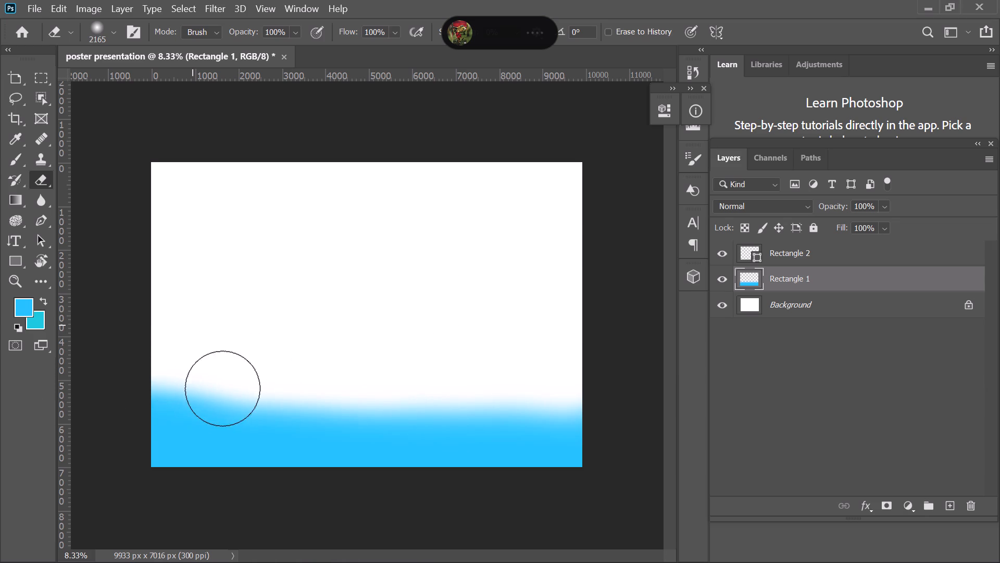
drag(222, 388, 216, 383)
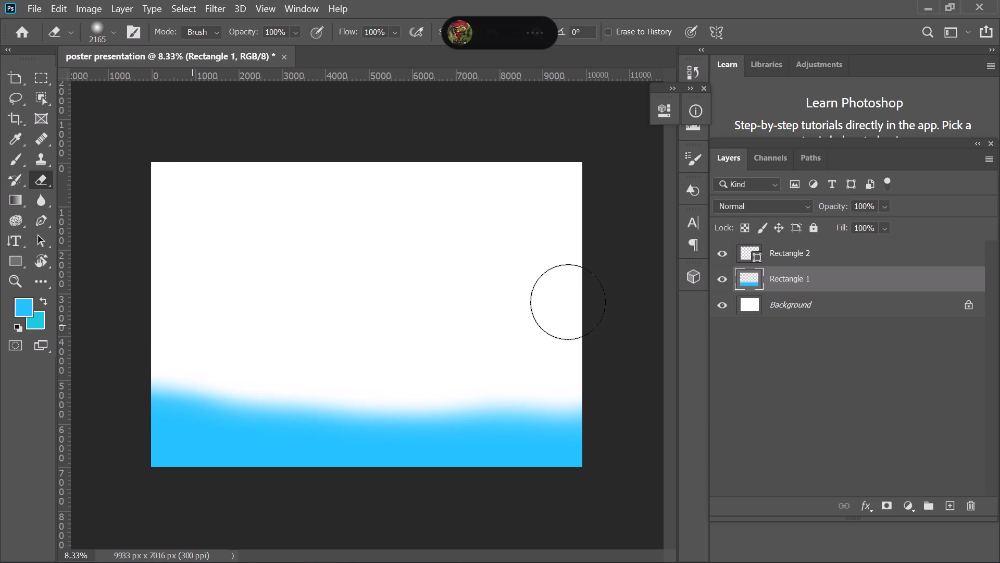
Undo the most recent eraser strokes on Rectangle 1's upper edge.
key(ctrl+z)
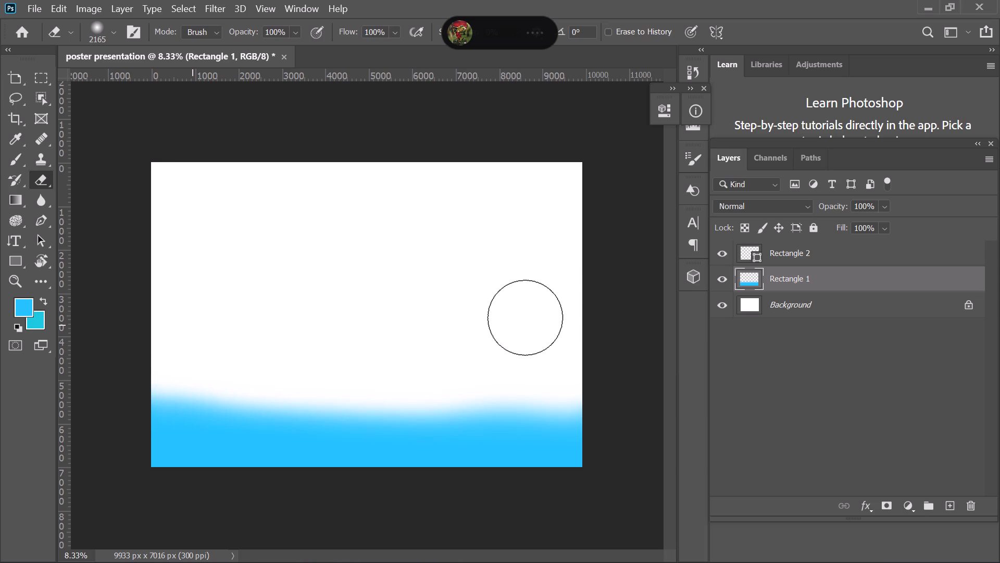
key(ctrl+z)
key(z)
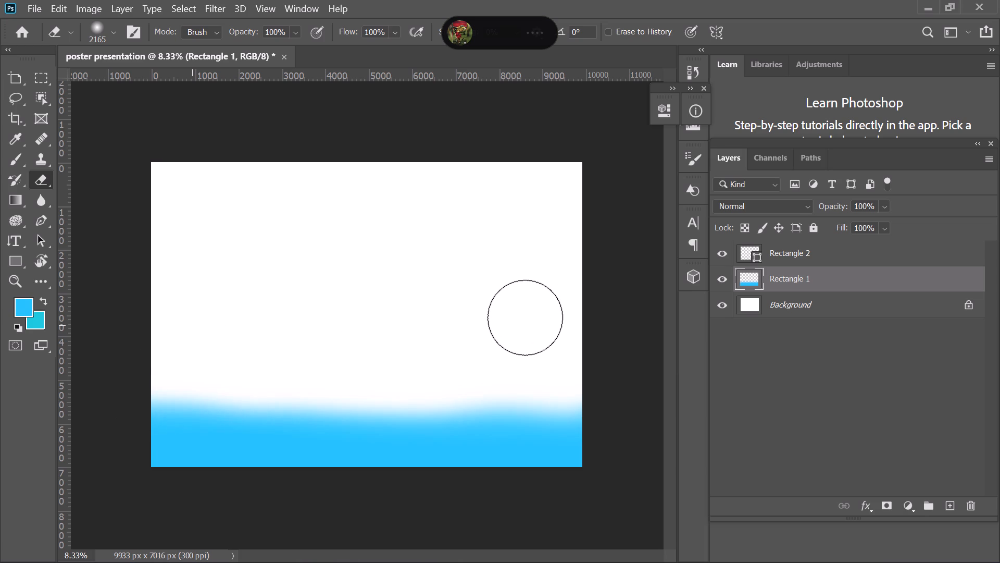
key(ctrl+z)
key(ctrl+z)
key(ctrl+z)
key(ctrl+z)
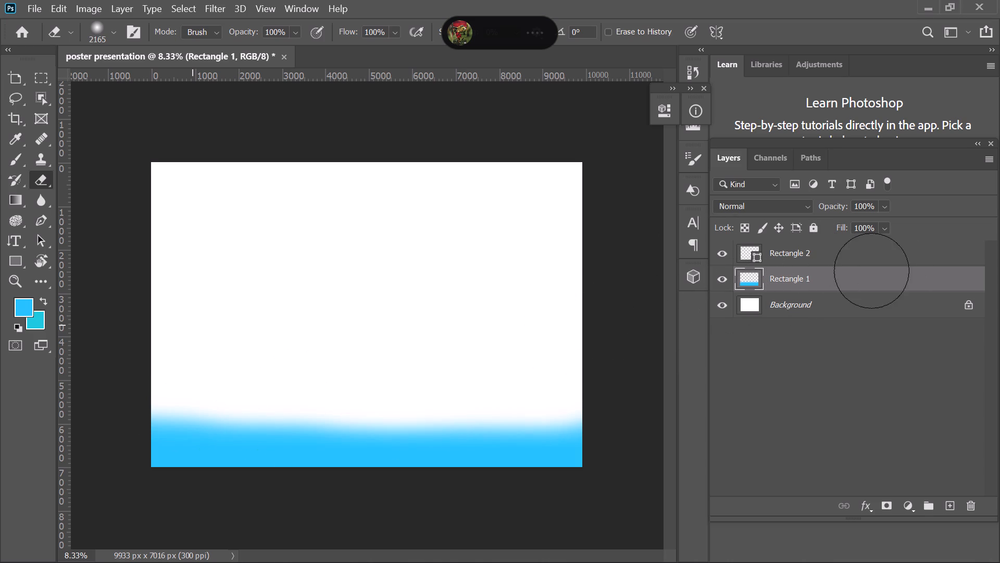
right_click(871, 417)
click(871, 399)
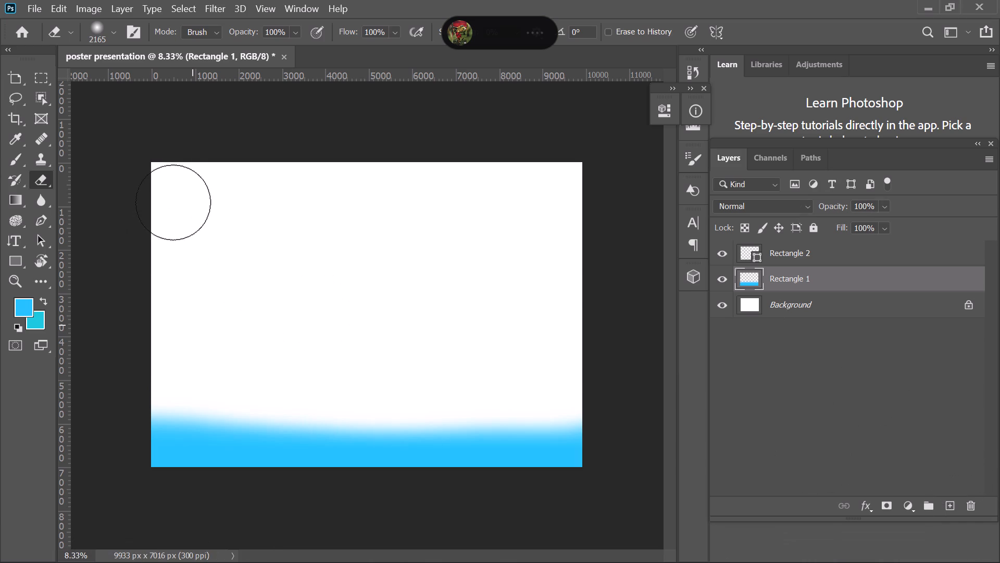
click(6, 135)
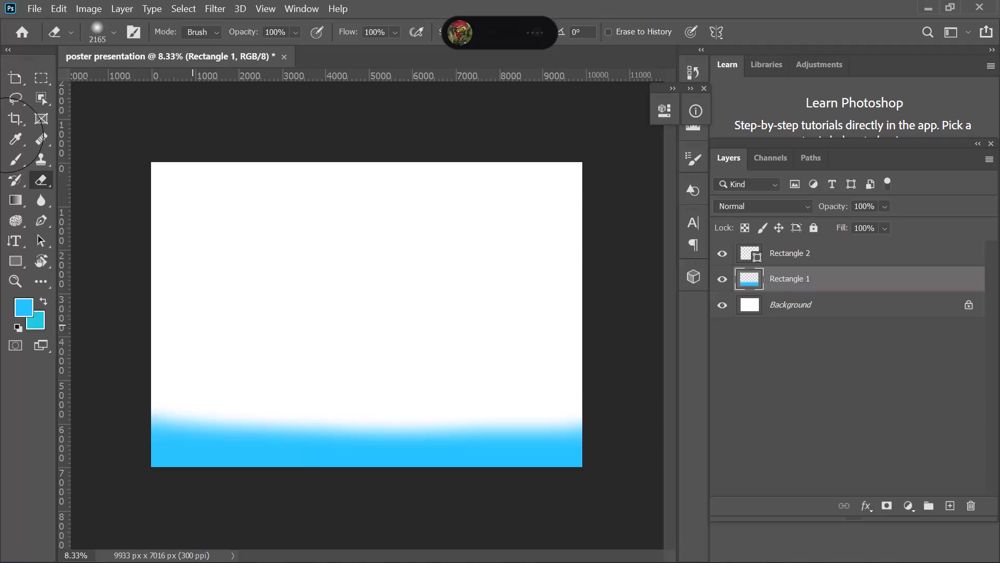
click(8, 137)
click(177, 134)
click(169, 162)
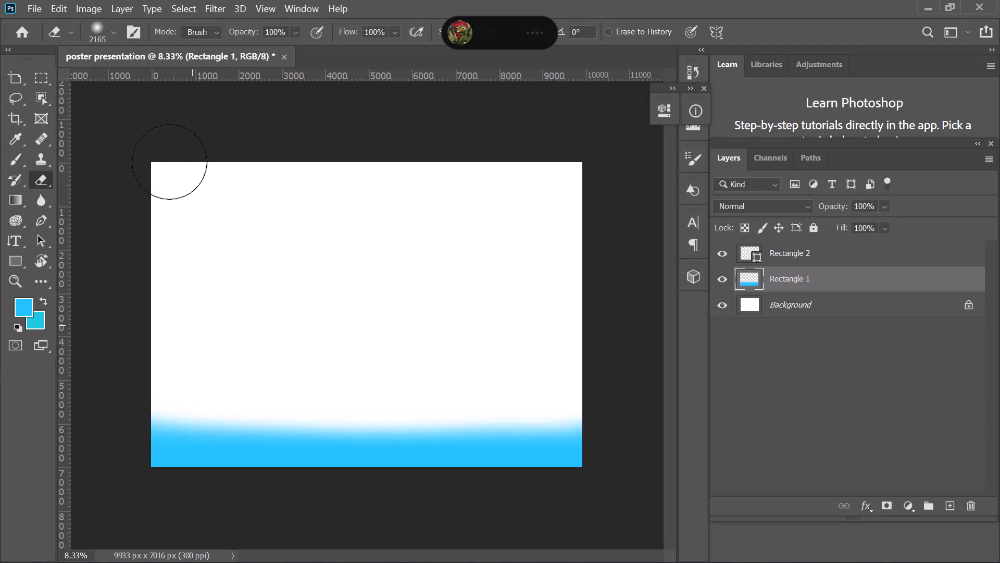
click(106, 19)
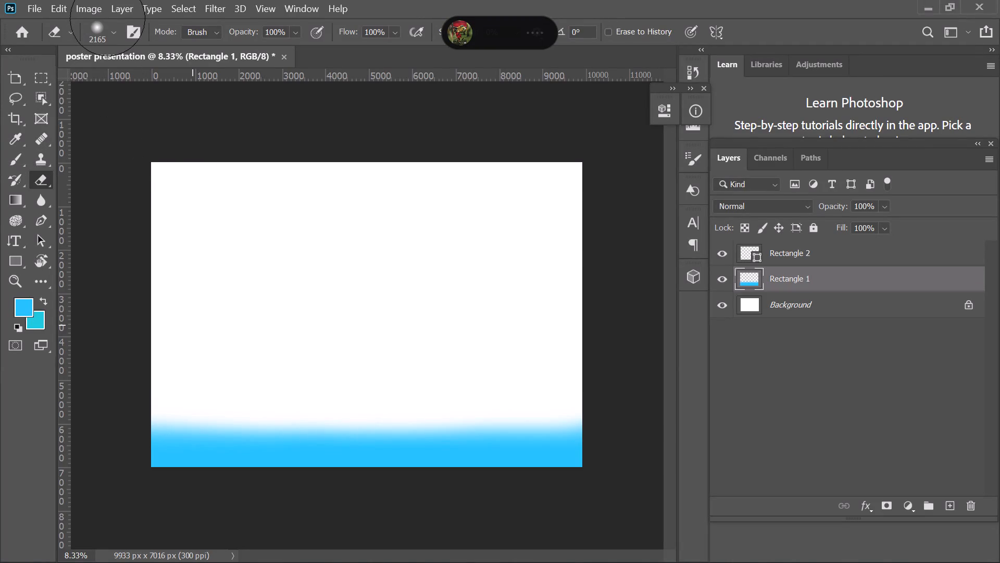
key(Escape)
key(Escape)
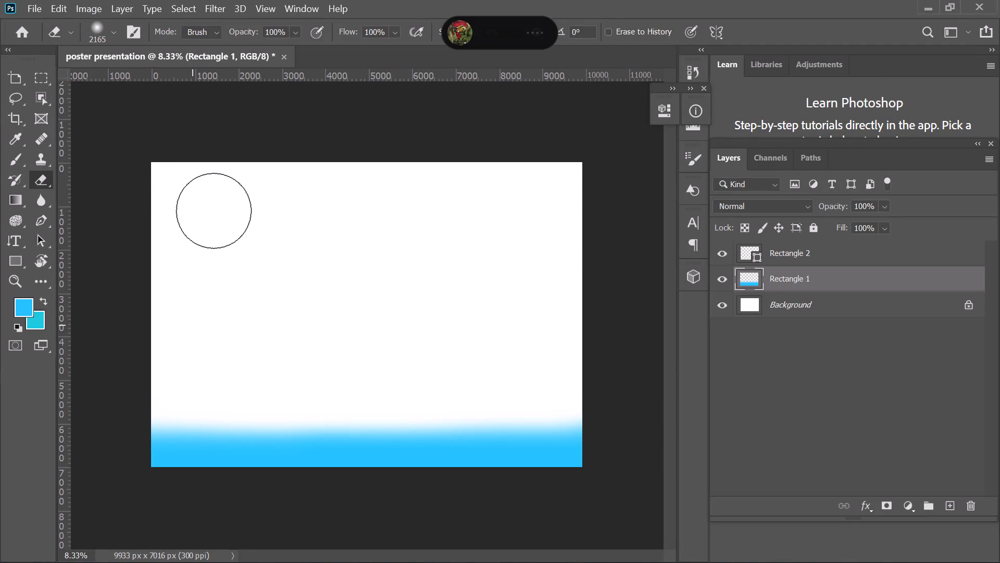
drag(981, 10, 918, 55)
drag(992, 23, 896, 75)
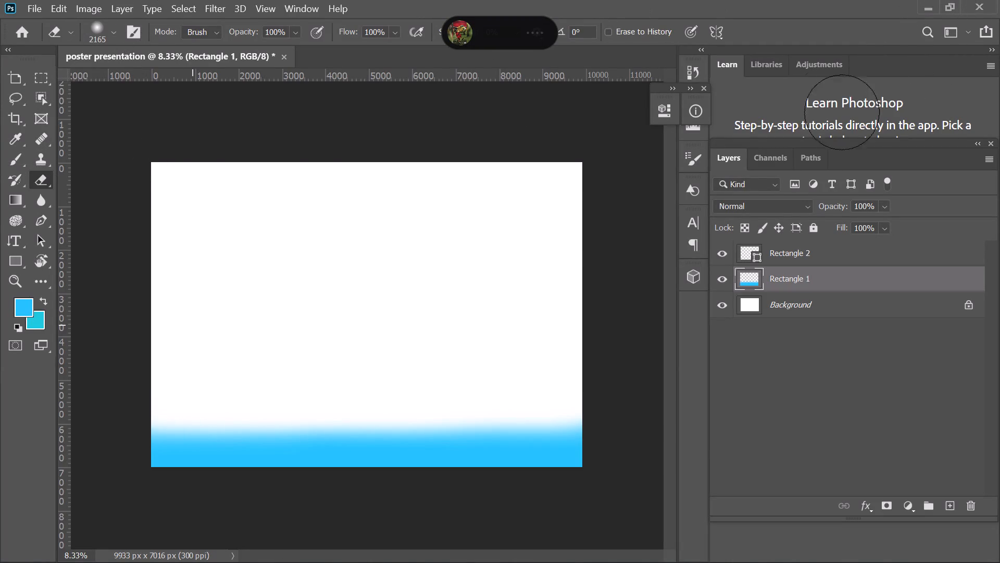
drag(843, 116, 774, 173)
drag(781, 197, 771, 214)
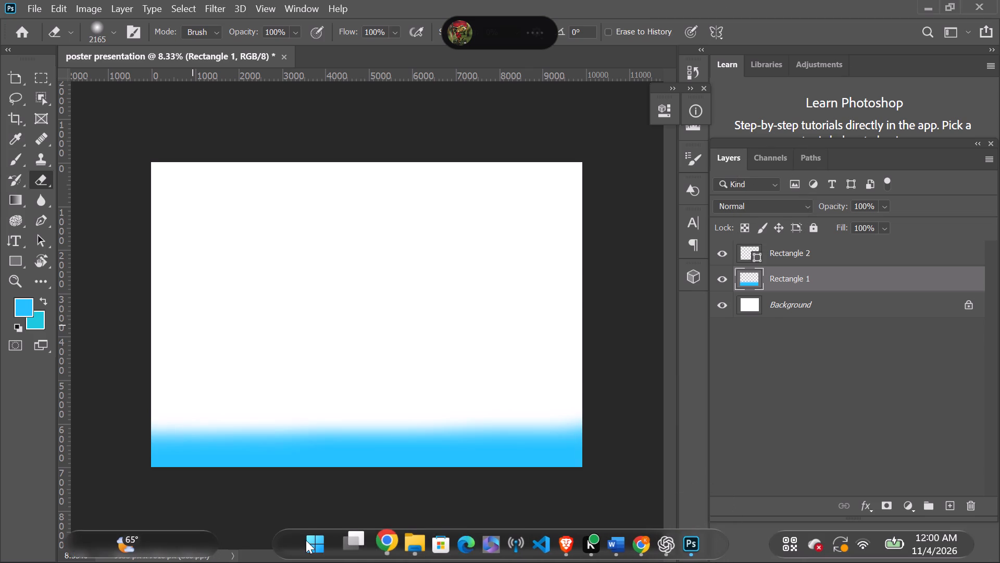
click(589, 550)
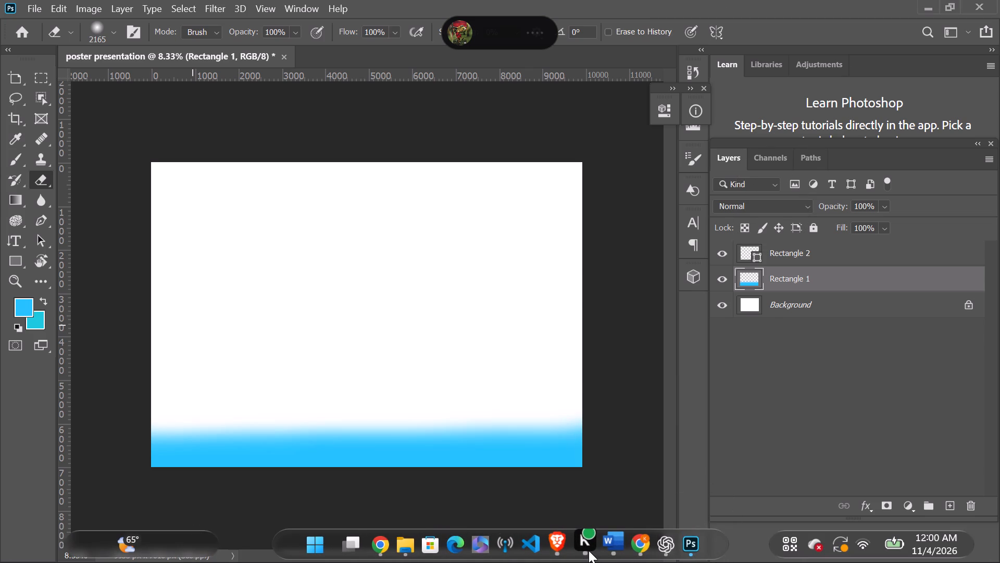
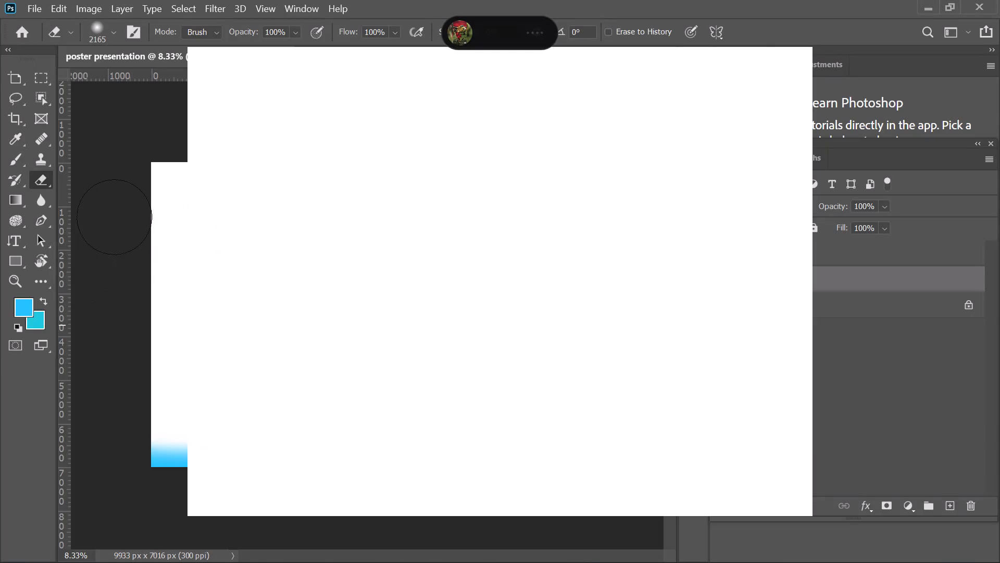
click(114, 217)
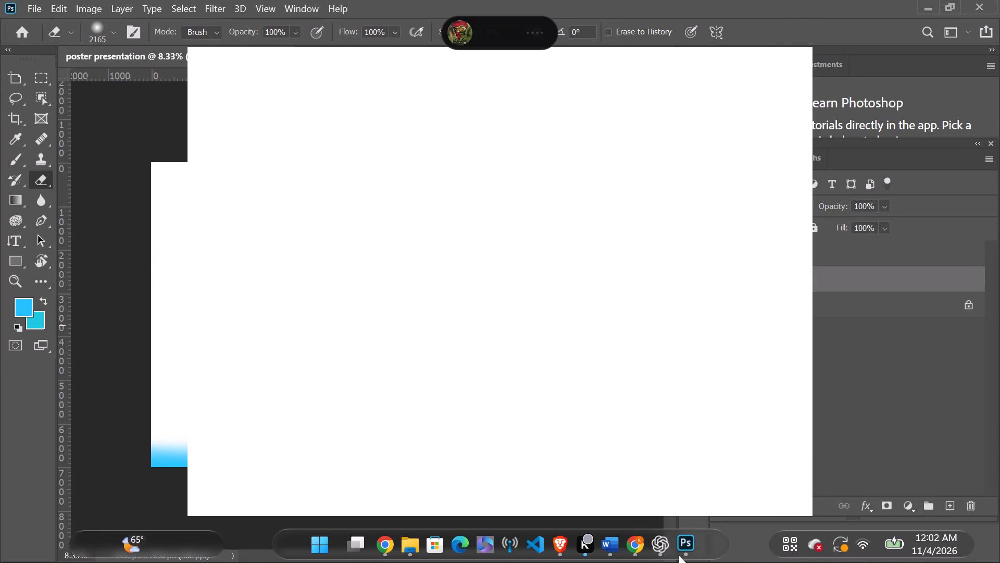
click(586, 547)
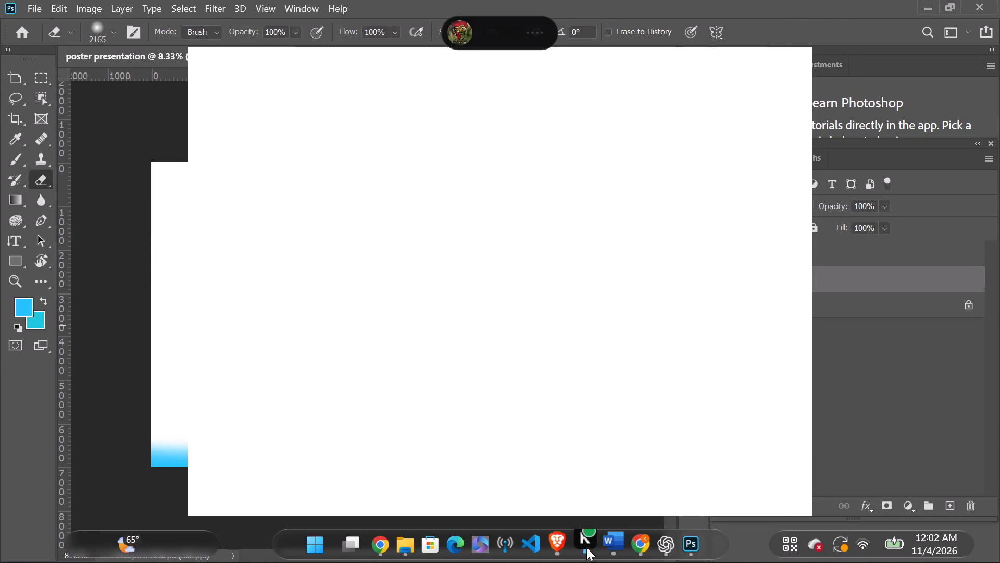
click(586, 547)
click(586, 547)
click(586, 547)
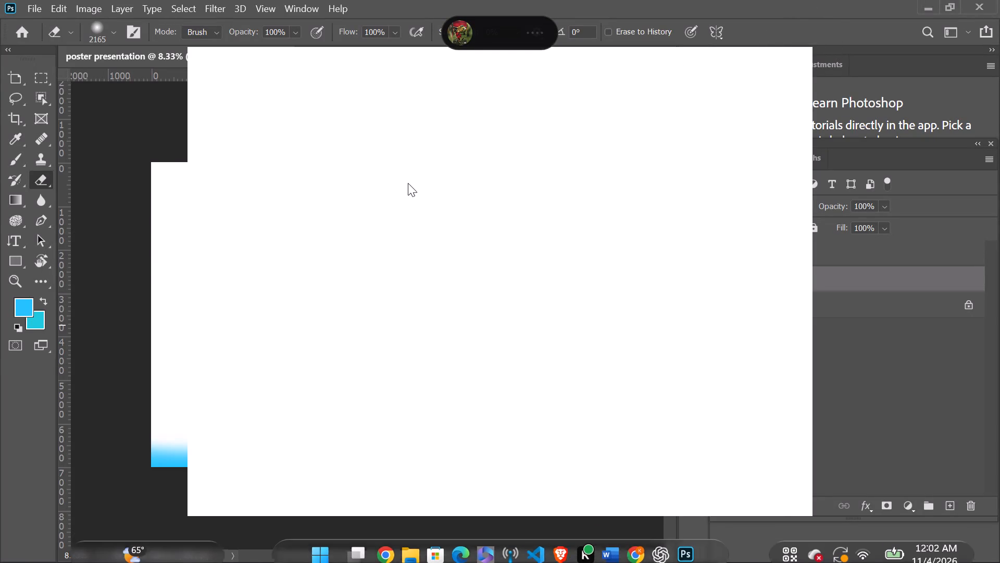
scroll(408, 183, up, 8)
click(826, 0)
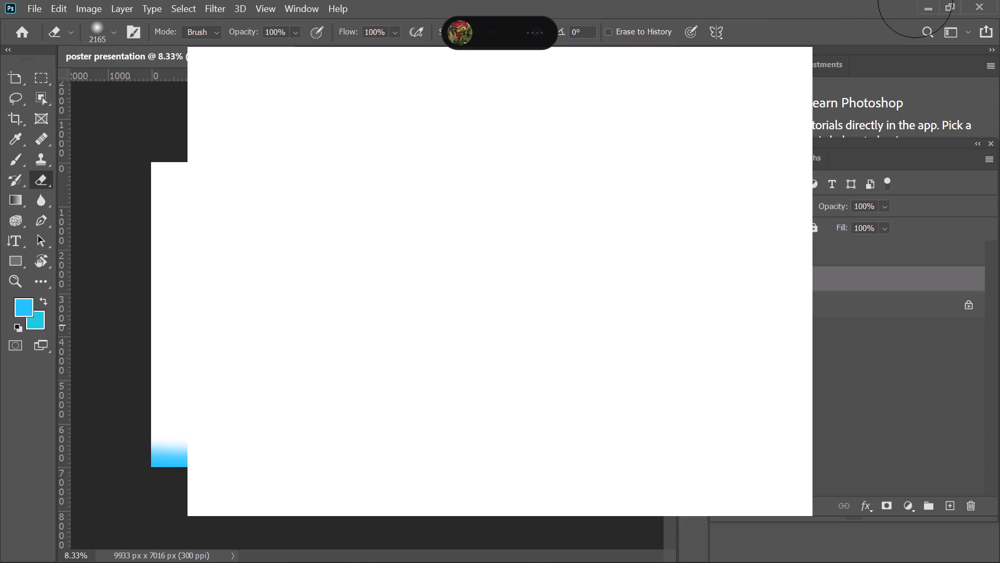